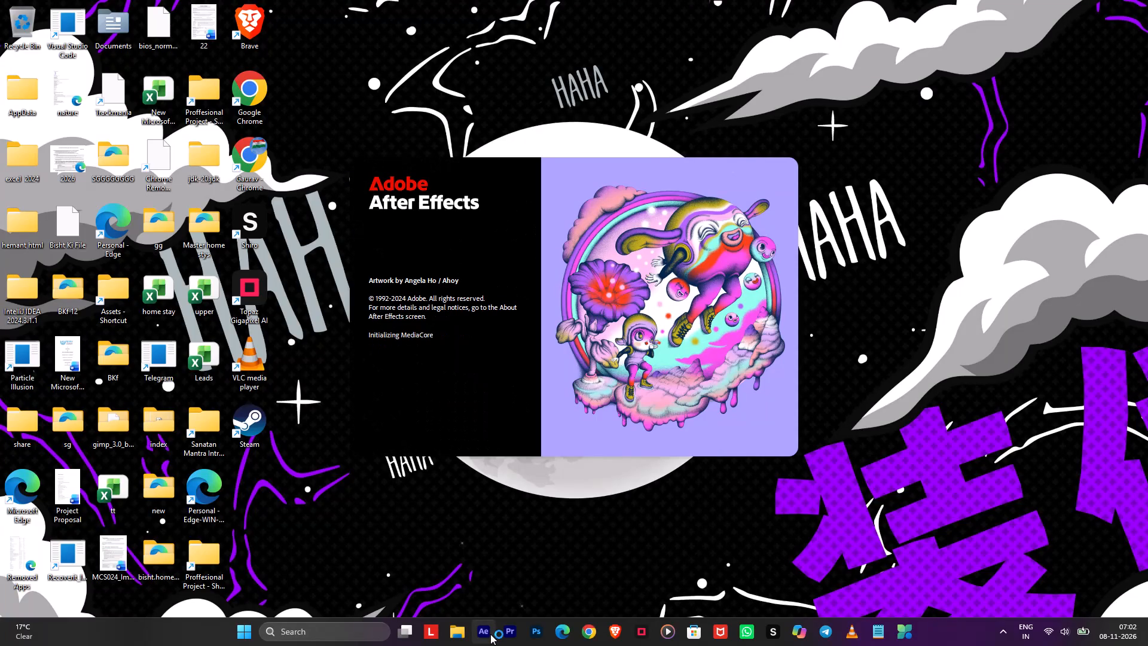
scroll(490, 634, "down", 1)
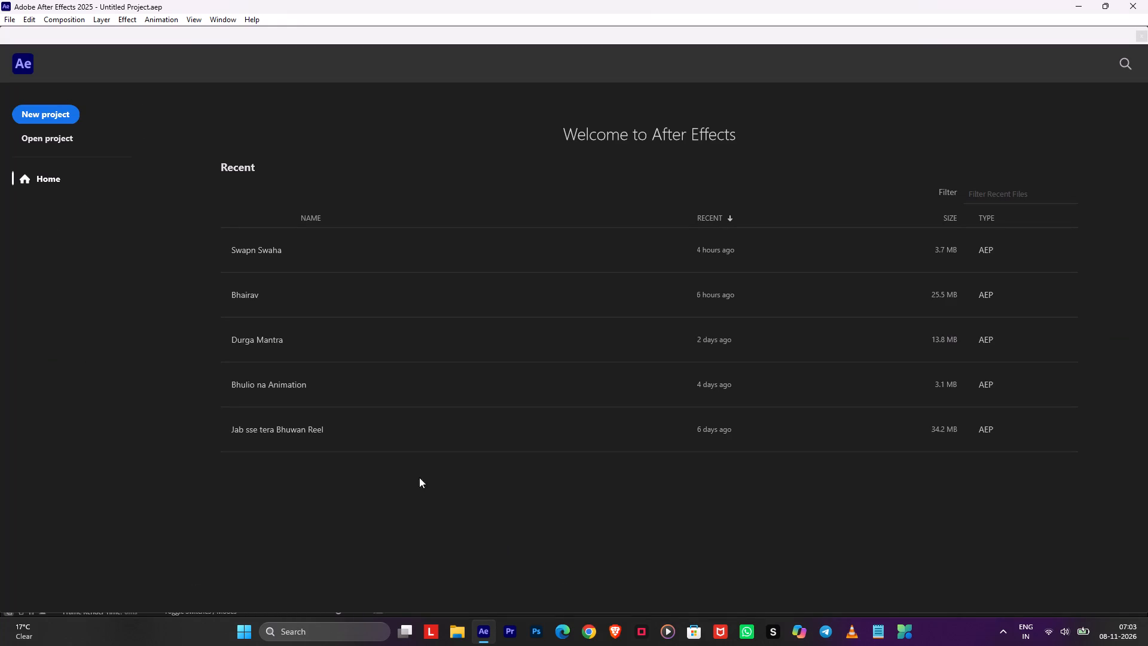
Open the recent project Swapn Swaha.
left_click(371, 245)
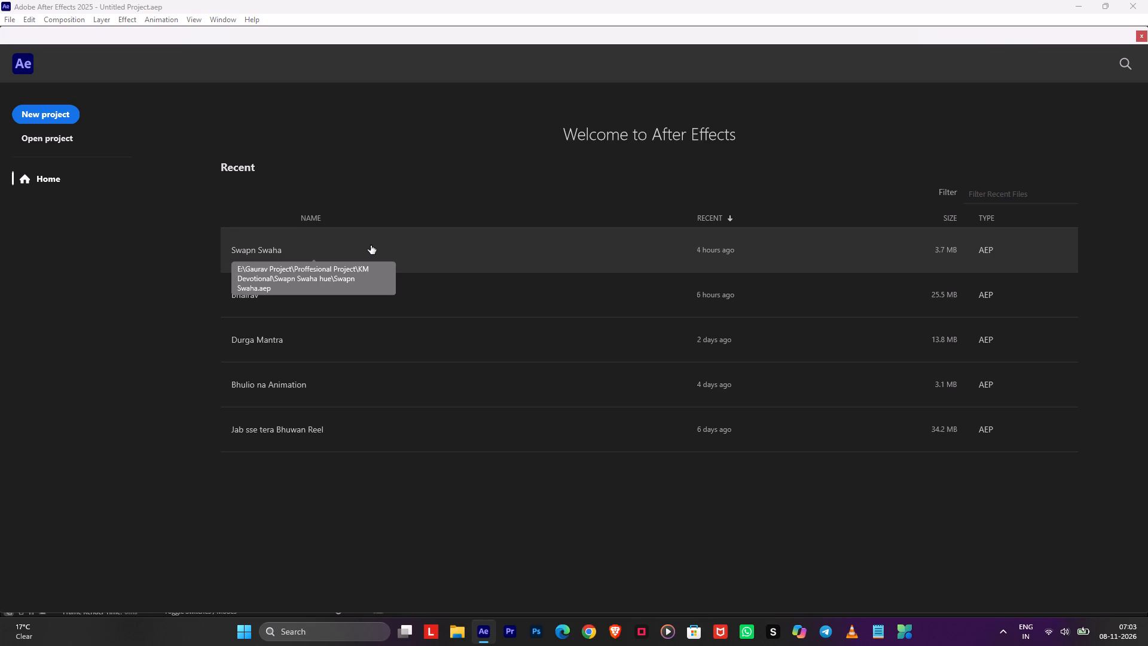
left_click(371, 245)
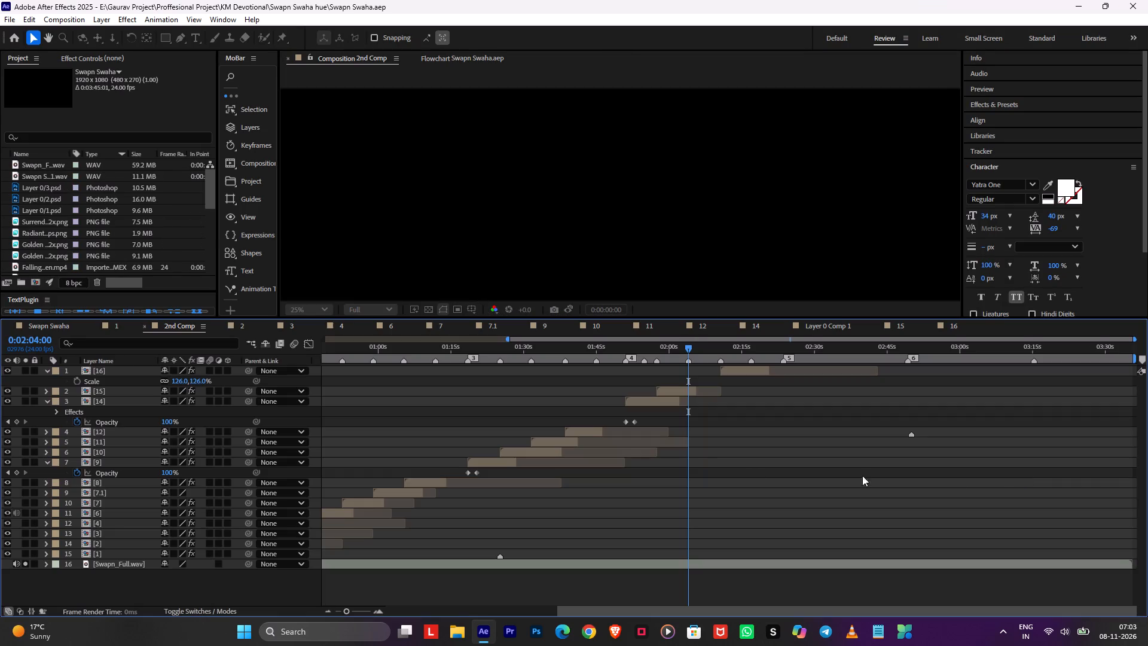
Collapse the expanded properties of layers [16], [14] and [9] in the 2nd Comp timeline.
scroll(700, 449, "down", 5, "alt")
scroll(813, 447, "up", 5)
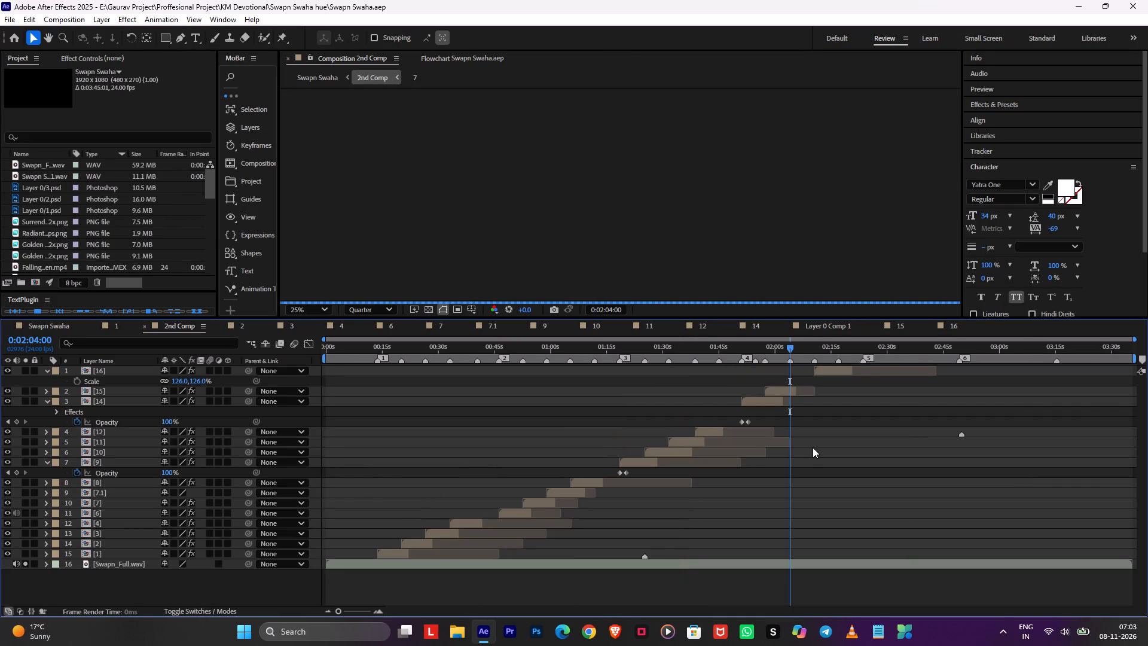
scroll(813, 447, "up", 4)
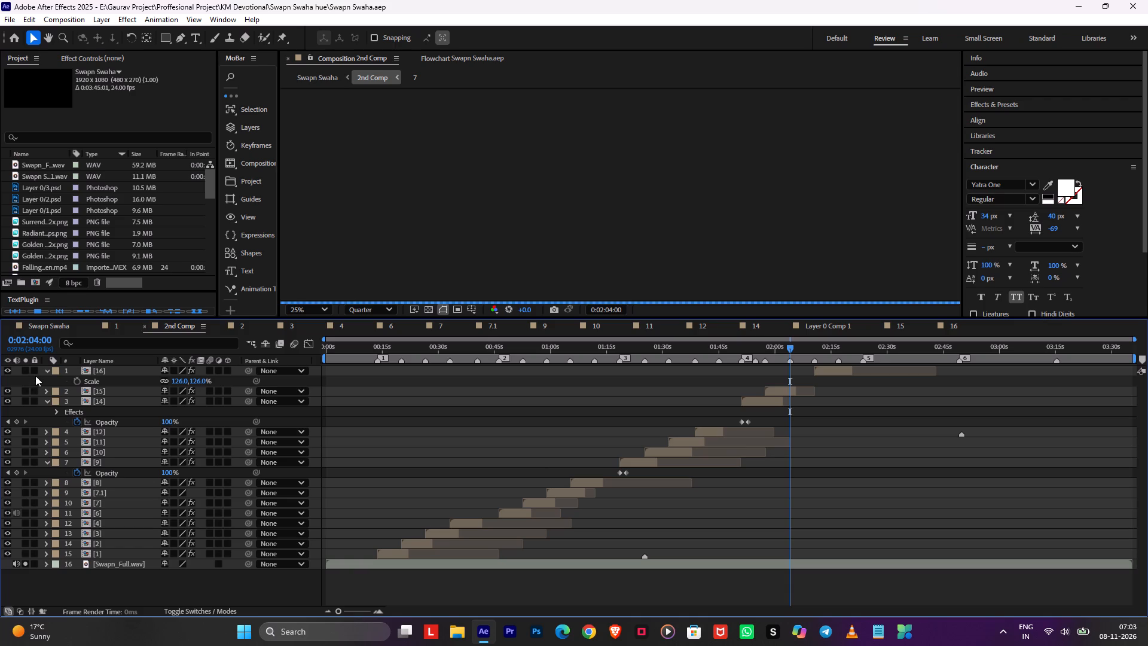
left_click(44, 368)
left_click(44, 389)
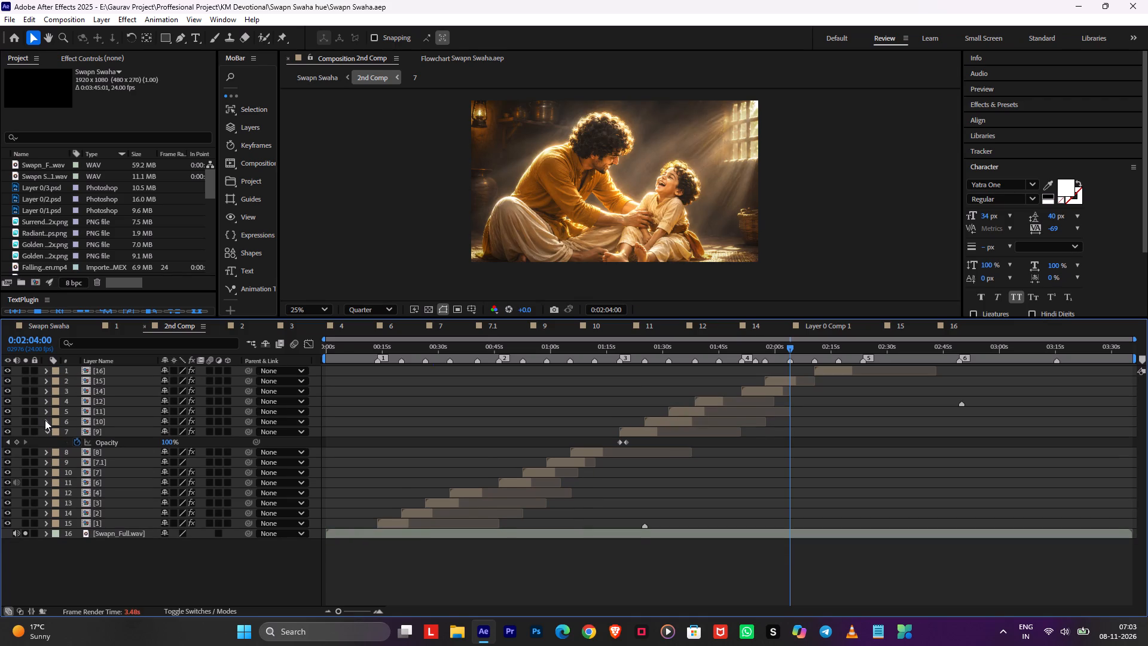
left_click(45, 431)
Mute the audio of layer [6] in 2nd Comp.
left_click(12, 471)
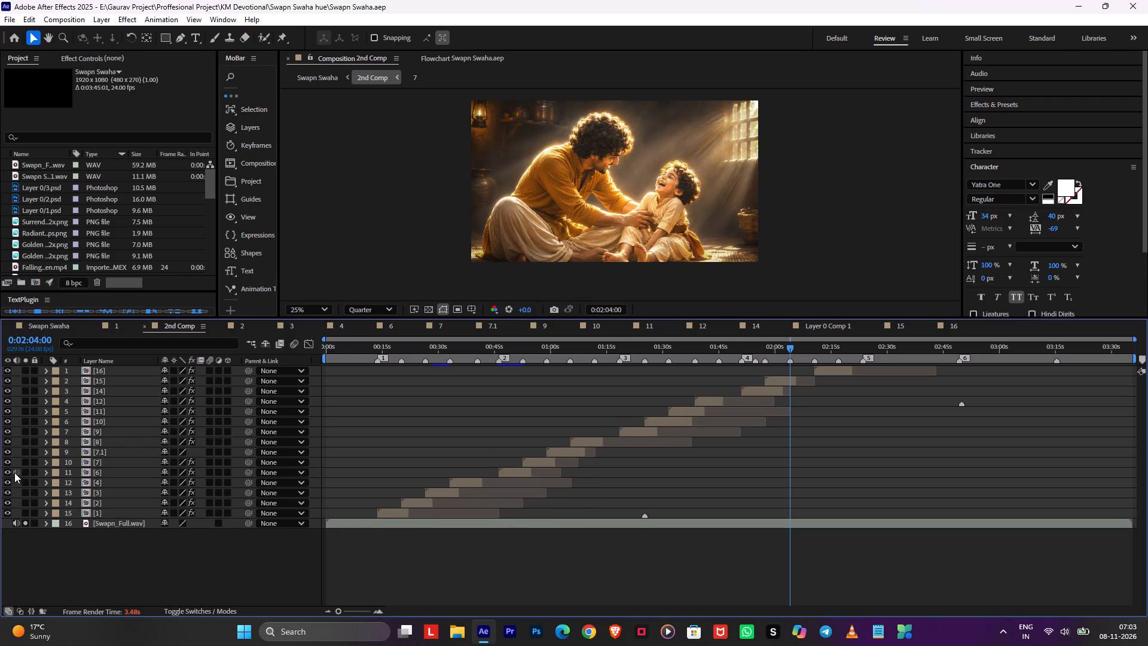
left_click(17, 474)
Preview 2nd Comp from about 0:02:02 and park the playhead at the marker at 0:02:04:00.
scroll(902, 433, "up", 2)
left_click_drag(783, 351, 698, 379)
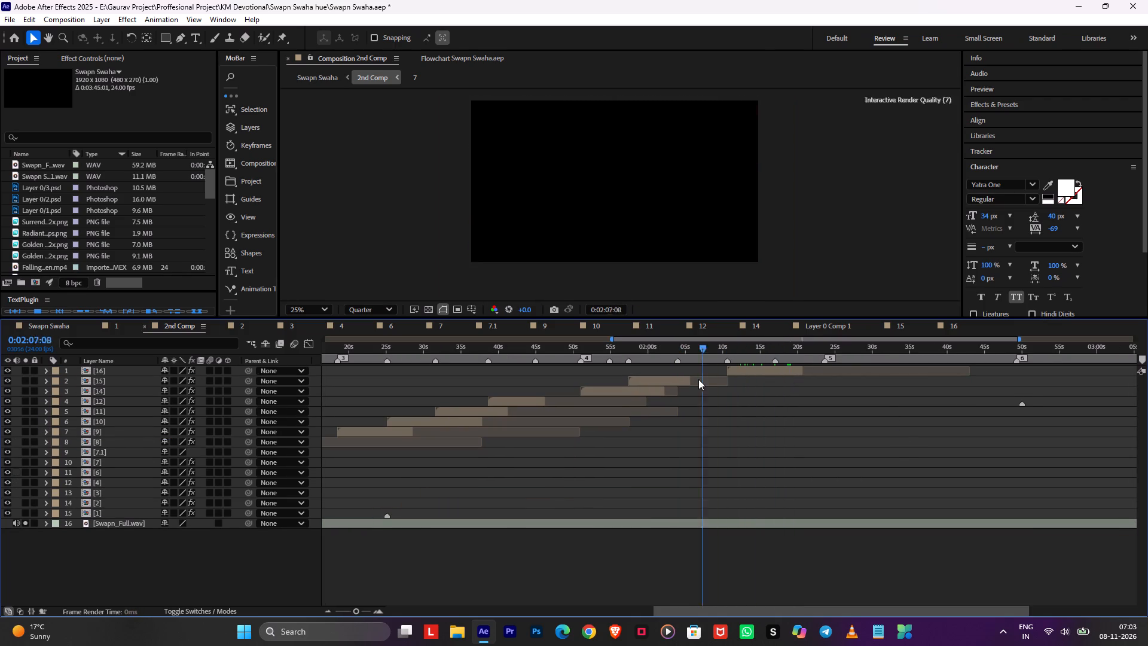
left_click_drag(698, 379, 666, 380)
key("space")
scroll(676, 390, "up", 2, "alt")
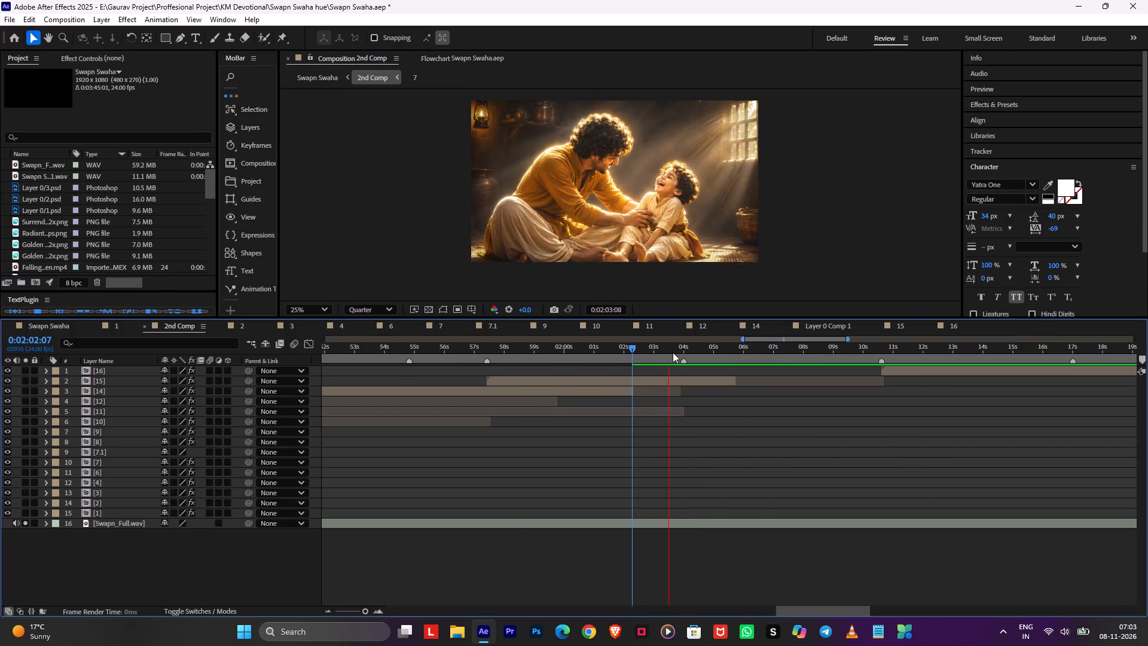
left_click_drag(673, 352, 683, 358)
key("space")
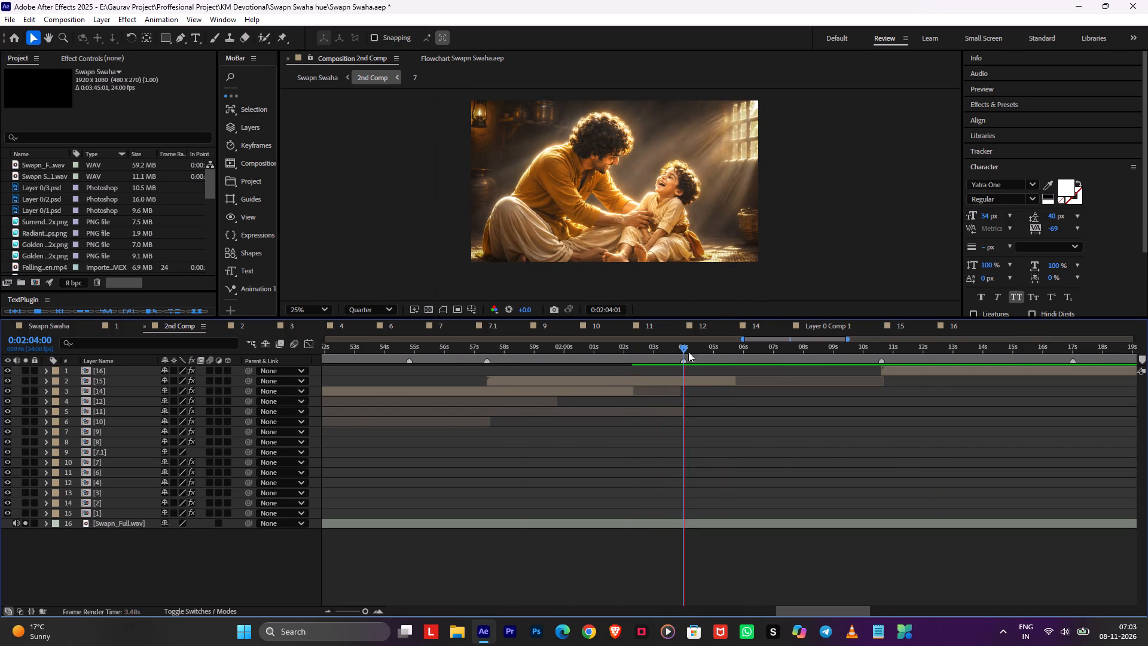
left_click_drag(689, 349, 685, 364)
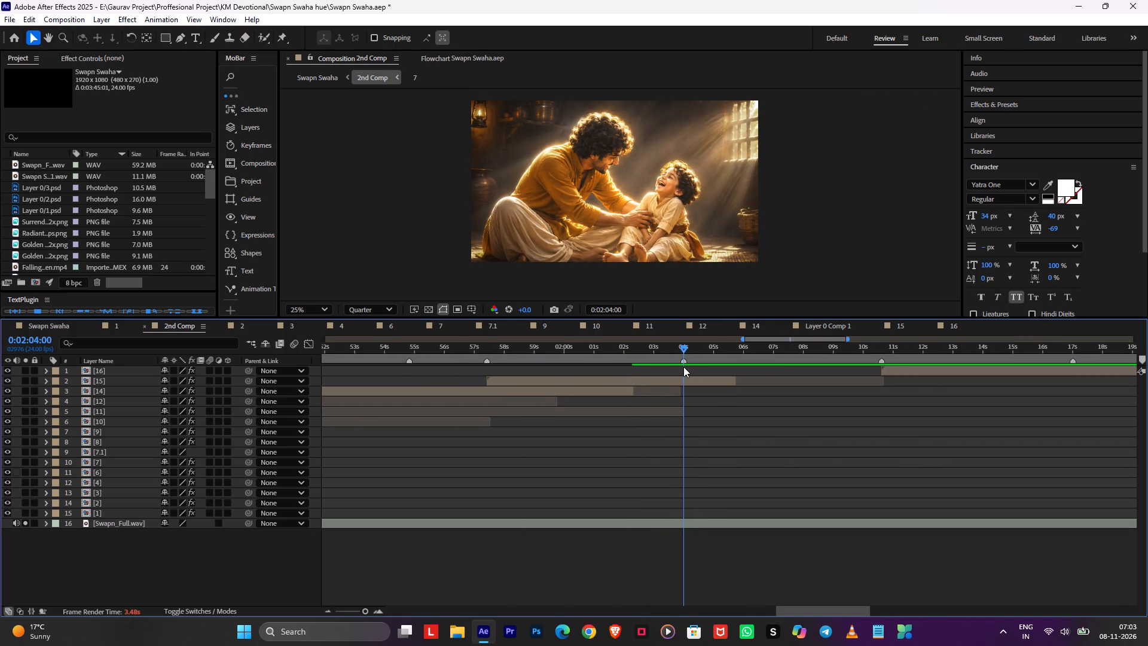
Switch to Media Player, play Roddy Theme (From "Jailer 2") briefly and pause it before returning to After Effects.
left_click(673, 626)
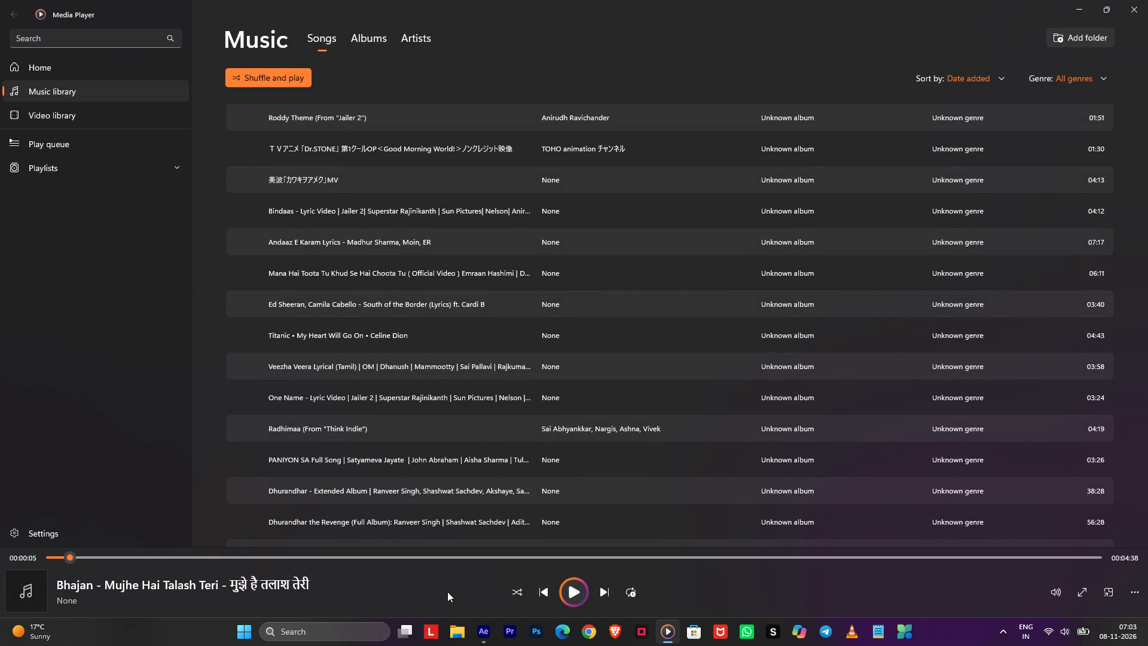
left_click(255, 116)
left_click(1077, 627)
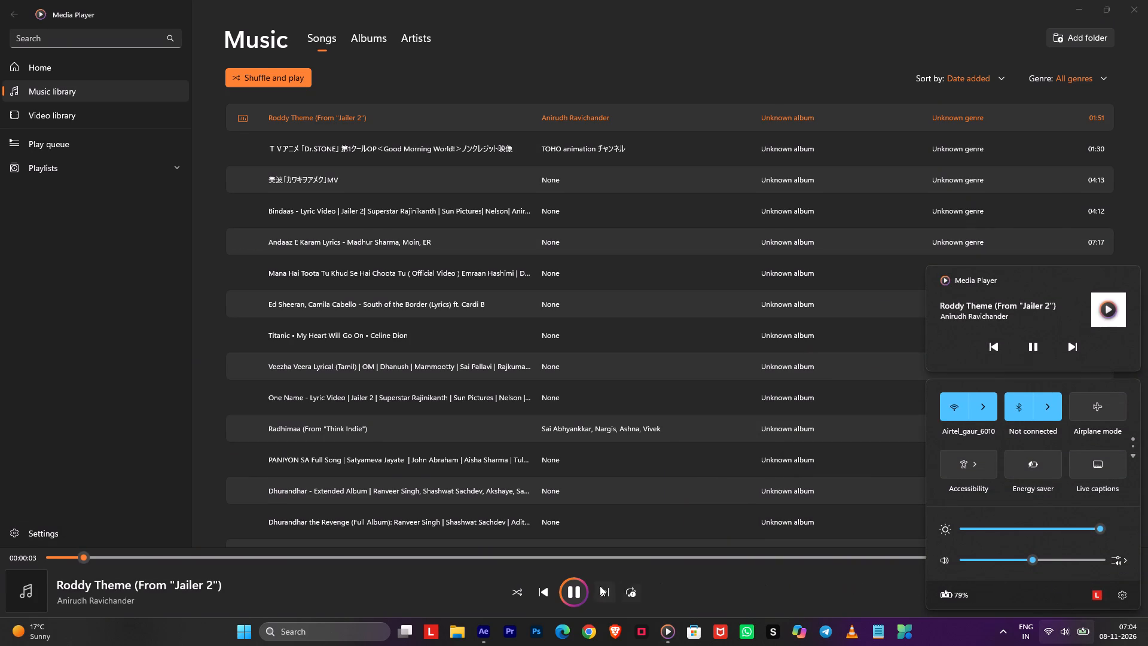
left_click(571, 586)
left_click(65, 278)
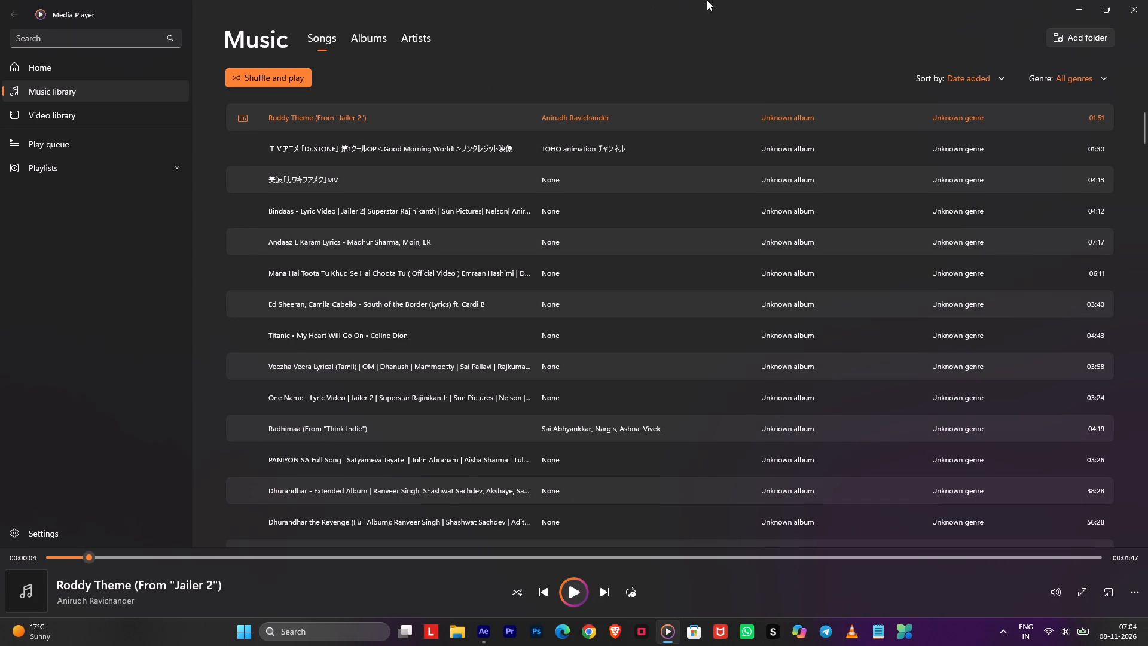
left_click(1083, 0)
Scrub 2nd Comp between about 0:02:04 and 0:02:10:17 and start a preview from just after the 0:02:04 marker.
left_click_drag(695, 351, 687, 355)
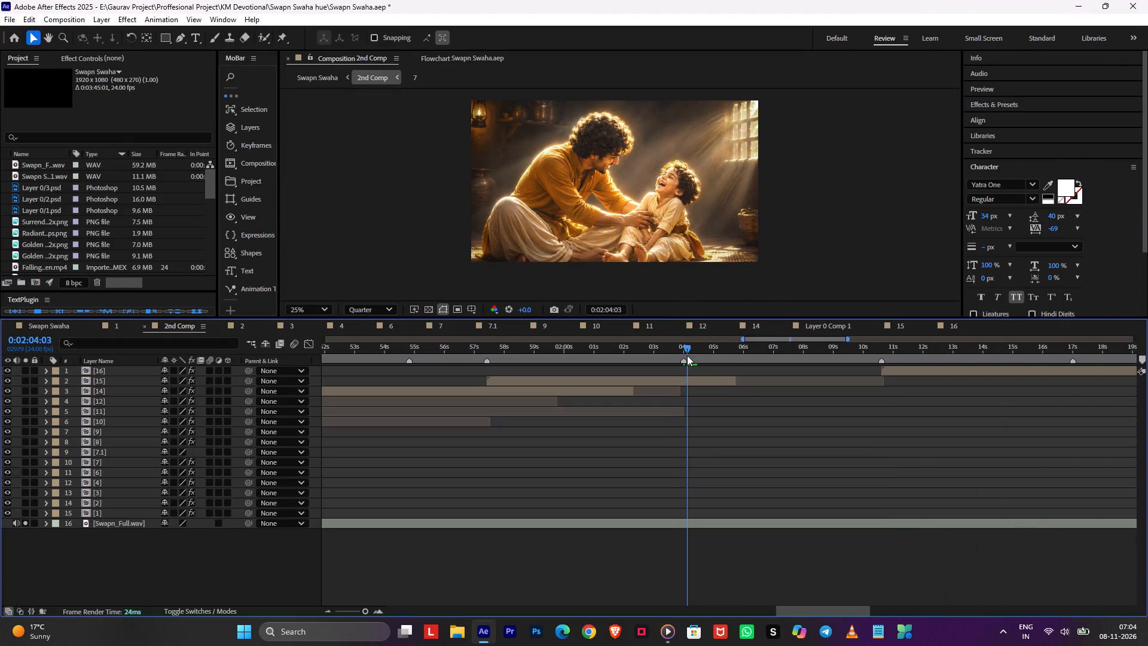
left_click_drag(687, 355, 683, 356)
left_click_drag(685, 345, 715, 349)
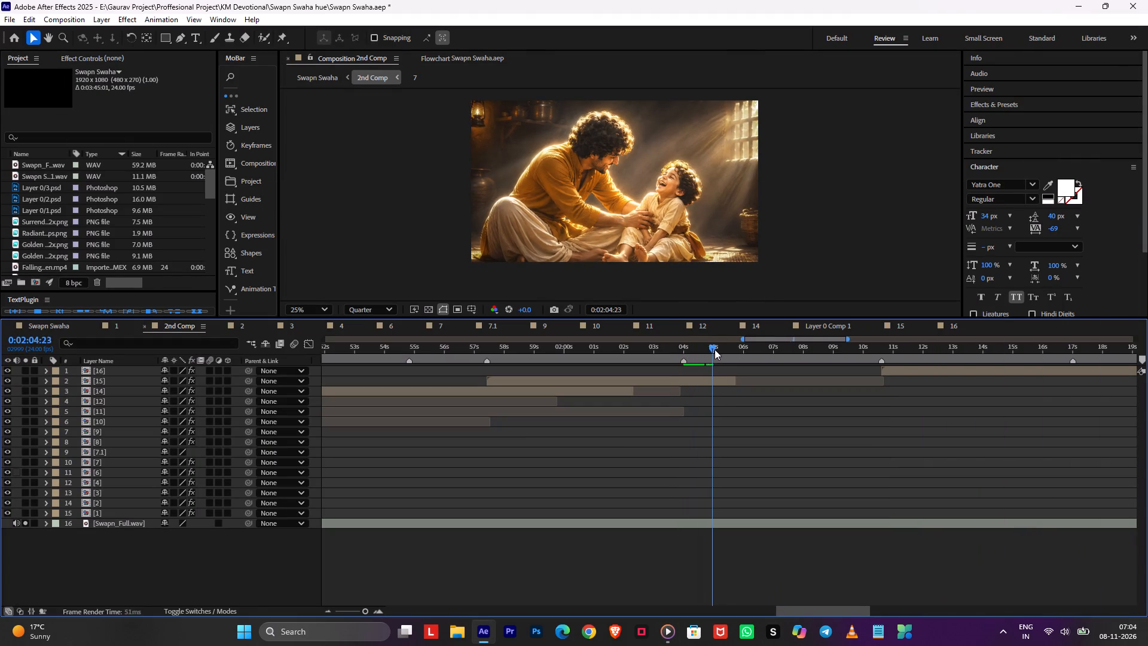
left_click_drag(715, 349, 885, 382)
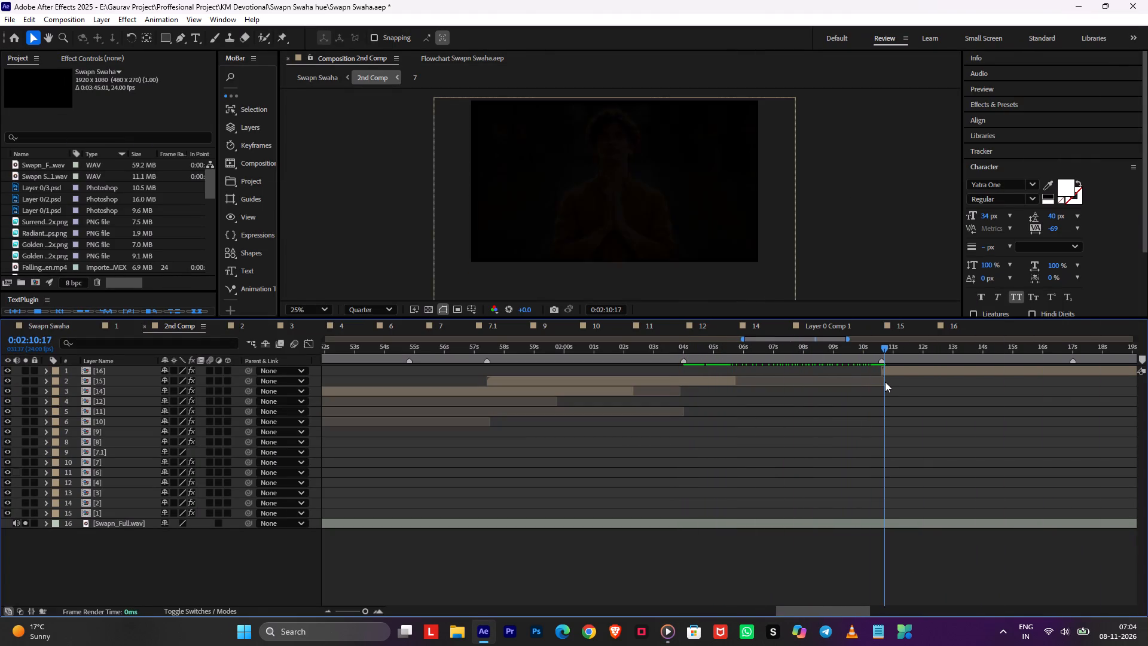
left_click_drag(885, 382, 692, 398)
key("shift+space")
Switch to Media Player, resume Roddy Theme (From "Jailer 2") and rewind it to the beginning.
key("alt+Tab")
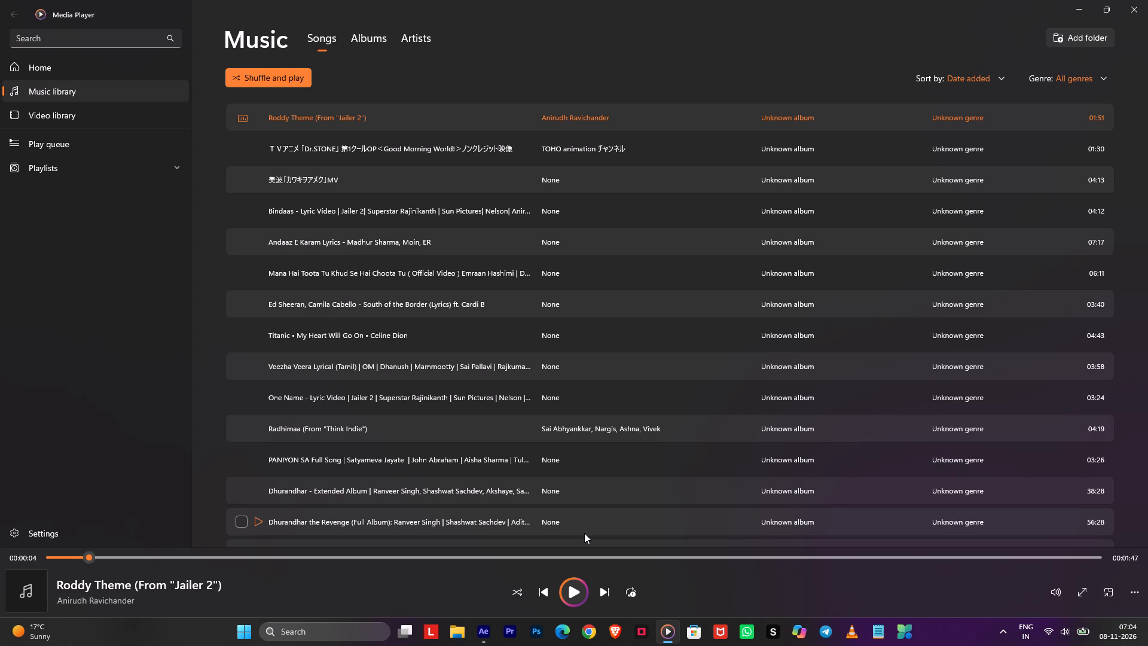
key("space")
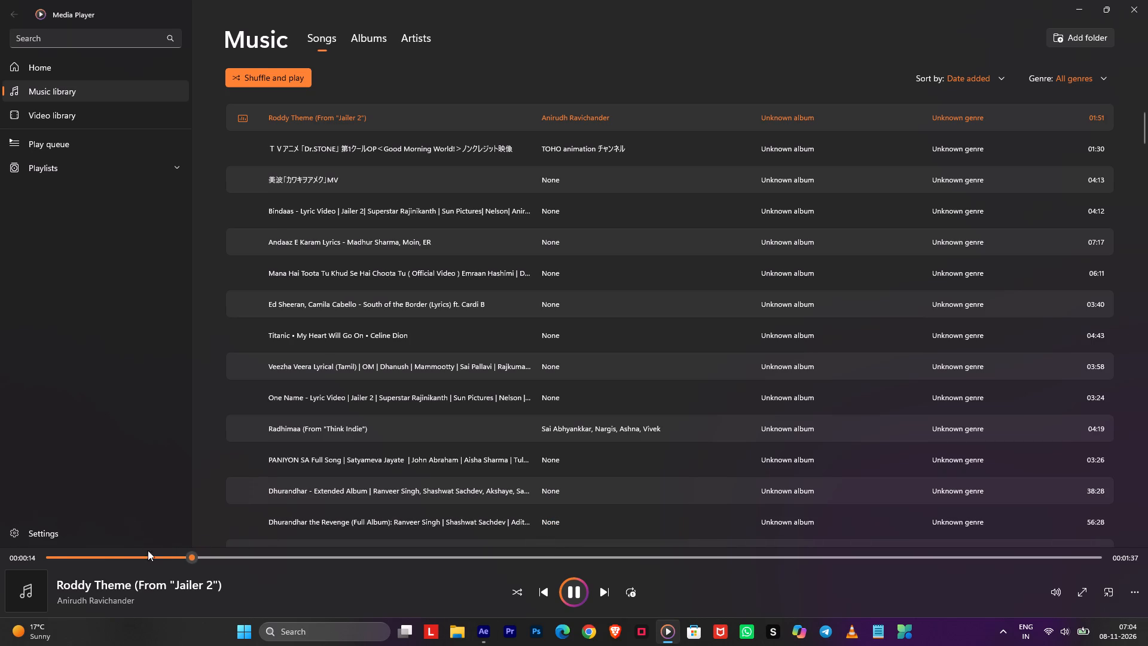
left_click_drag(110, 556, 1, 574)
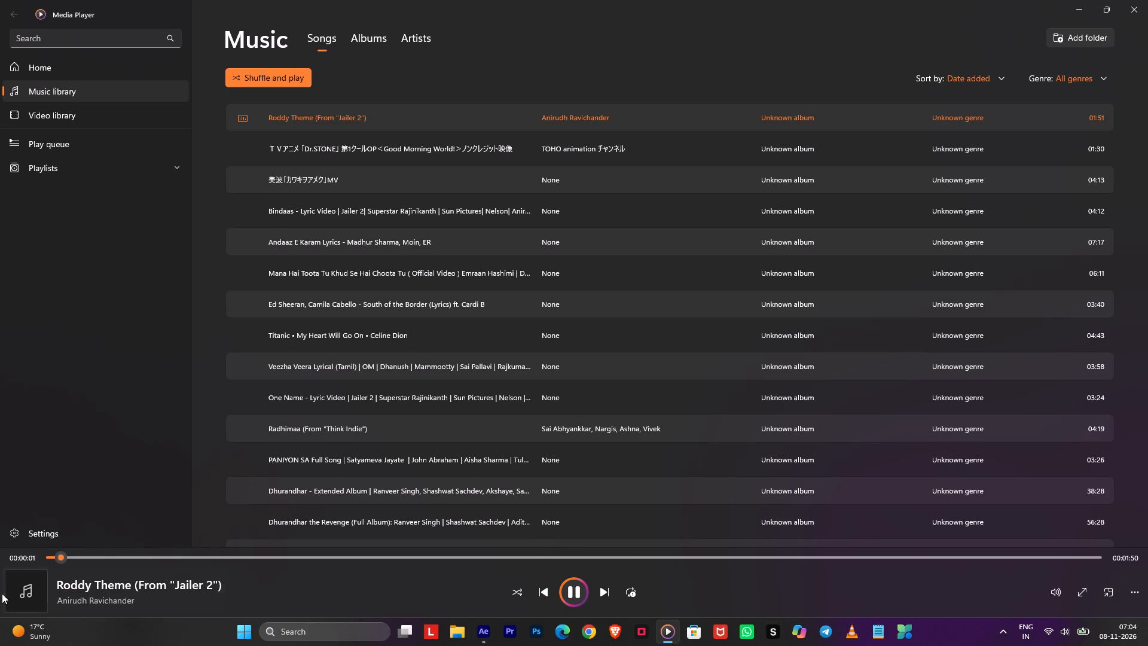
Raise the system volume to 81.
left_click(1073, 632)
left_click(1073, 632)
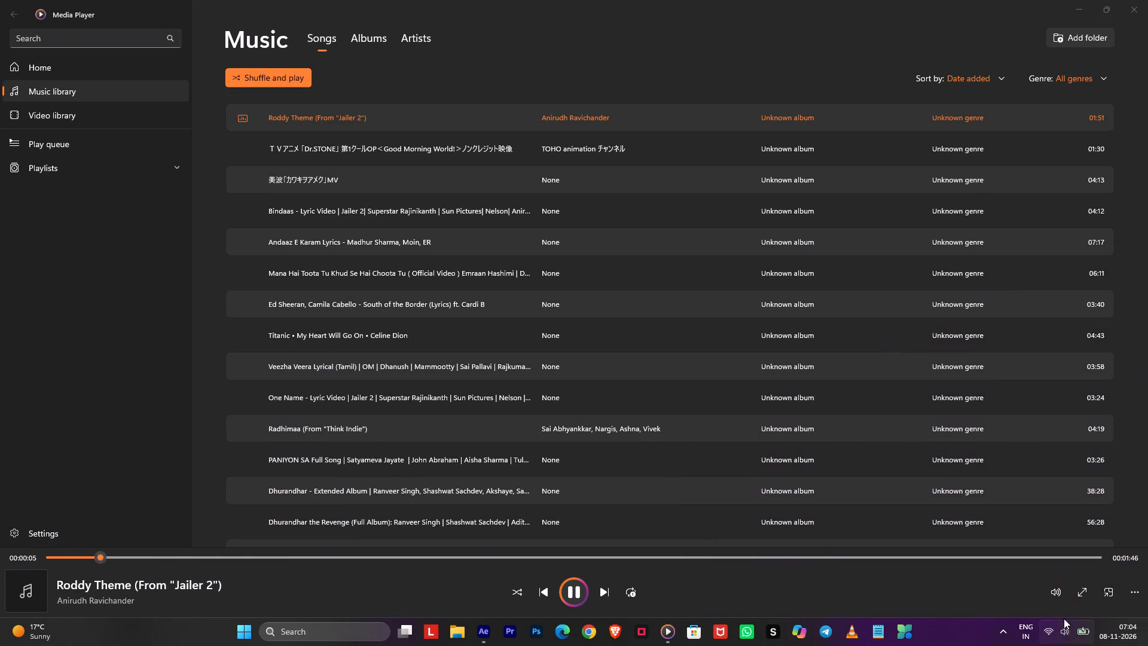
left_click(1076, 631)
left_click_drag(1049, 563, 1062, 565)
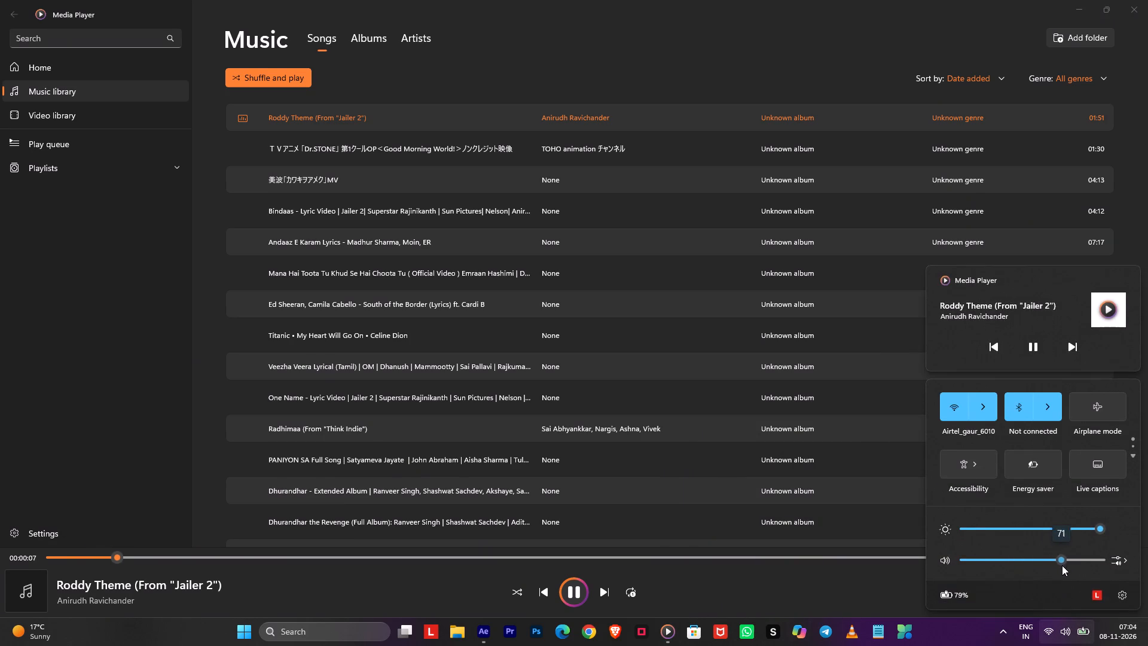
left_click_drag(1062, 565, 1074, 568)
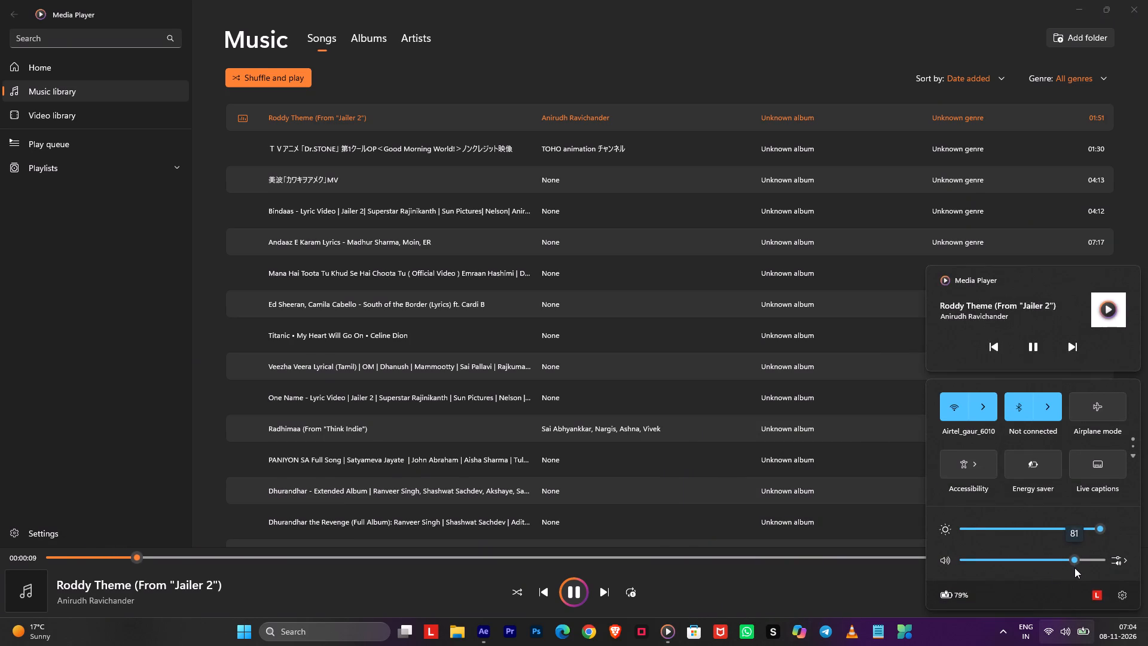
left_click(783, 575)
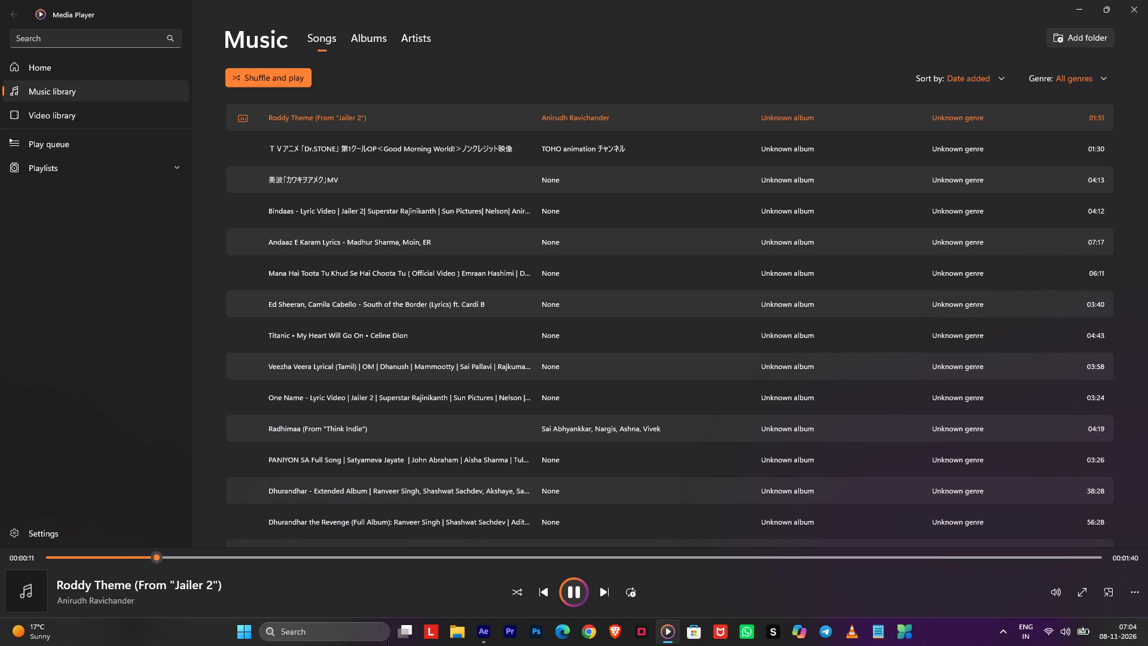
Return to After Effects, preview the end of the father-and-child shot and park the playhead at 0:02:04:00.
left_click(480, 635)
left_click_drag(781, 348, 768, 343)
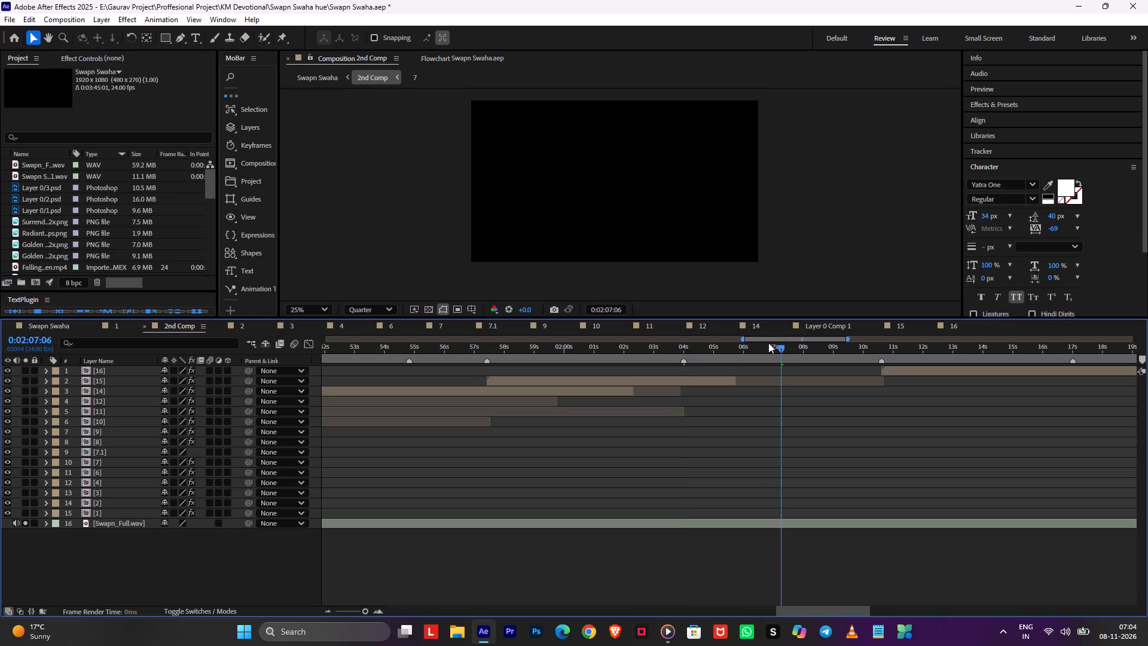
left_click_drag(768, 343, 671, 330)
key("space")
scroll(693, 360, "up", 1, "alt")
left_click_drag(694, 352, 685, 347)
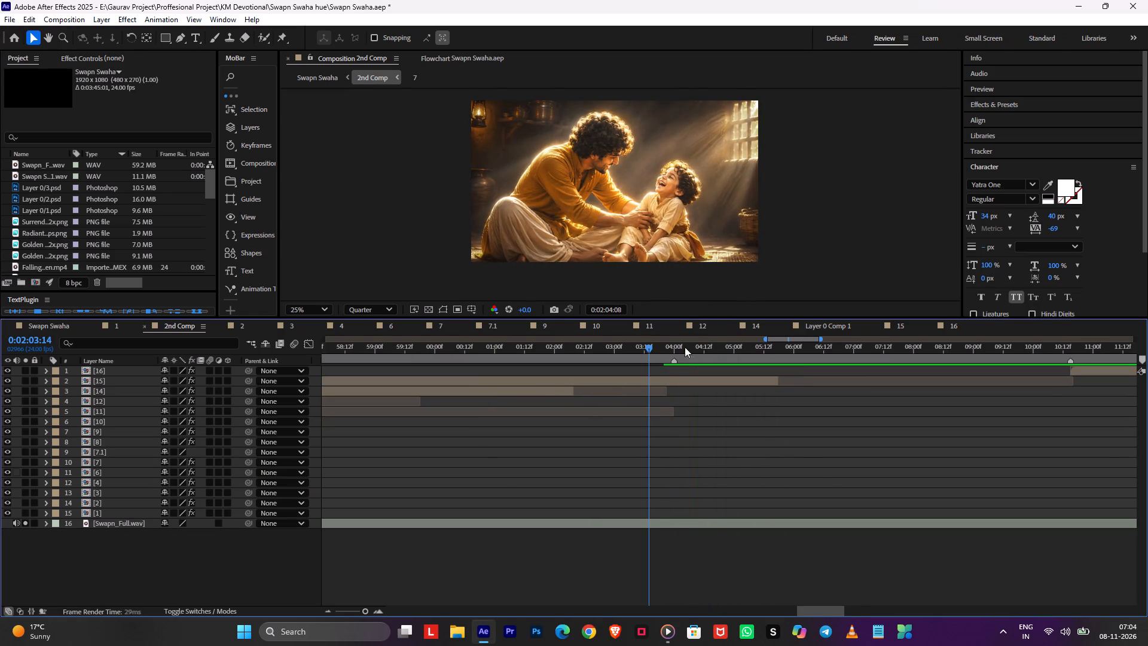
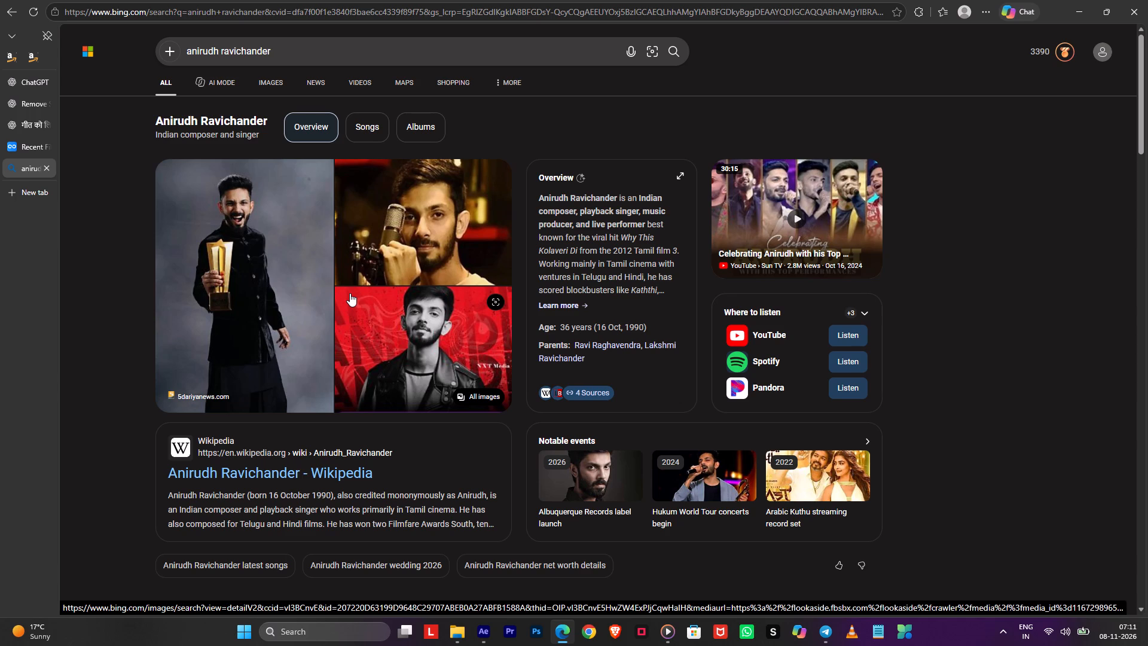
Look through the Anirudh Ravichander search results, including the videos, articles and related searches.
key("space")
key("space")
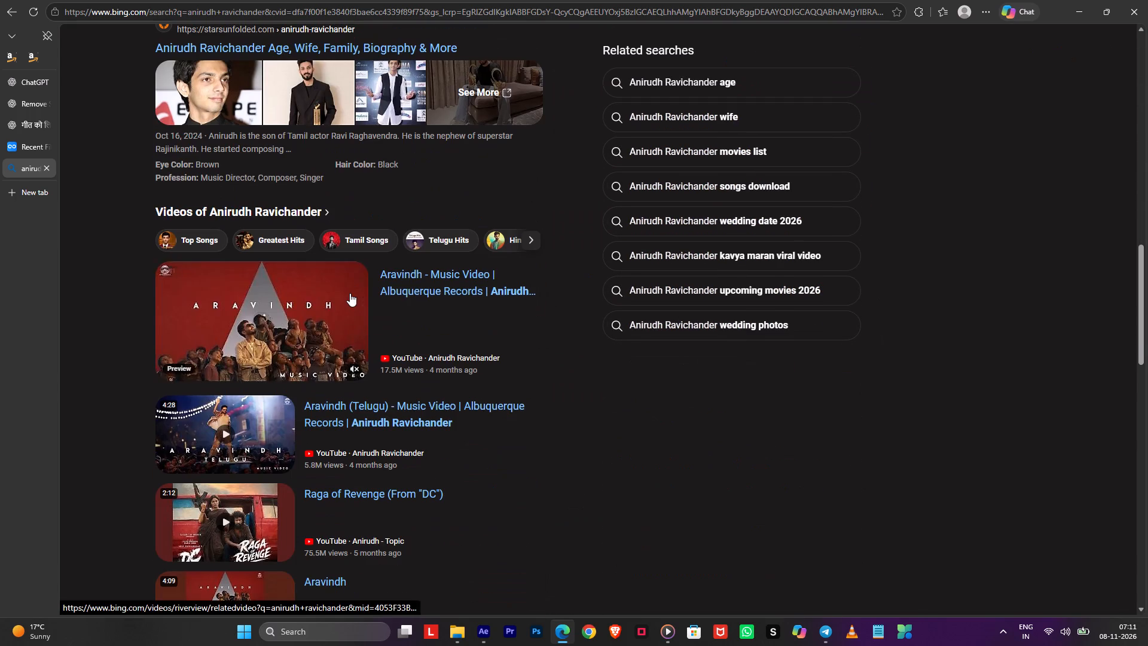
key("space")
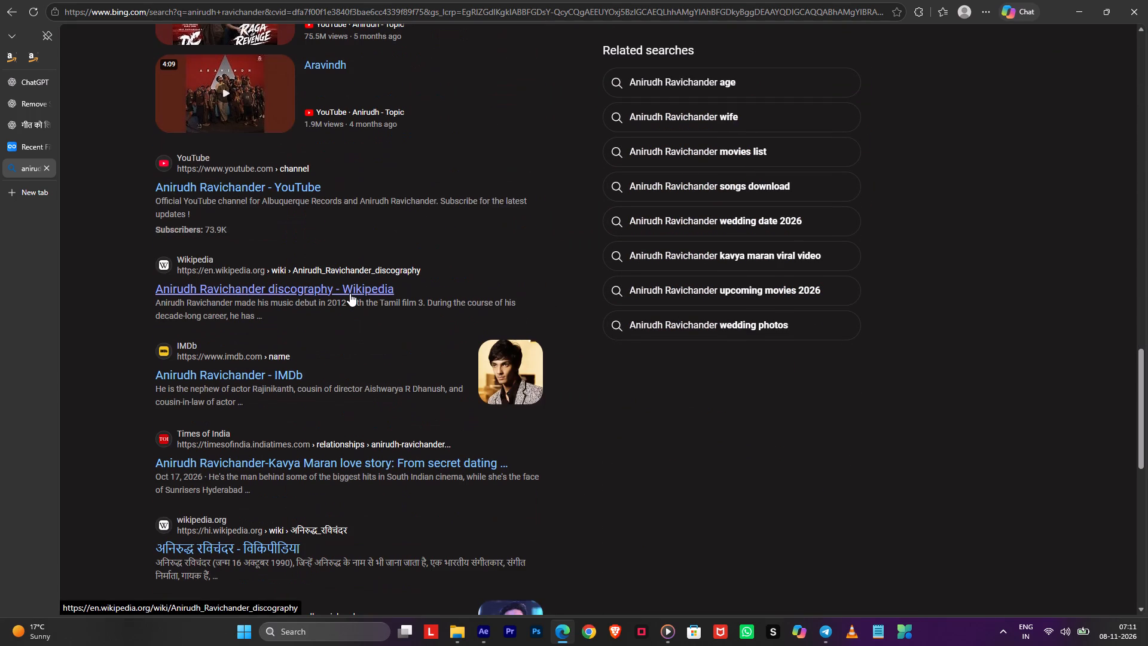
key("space")
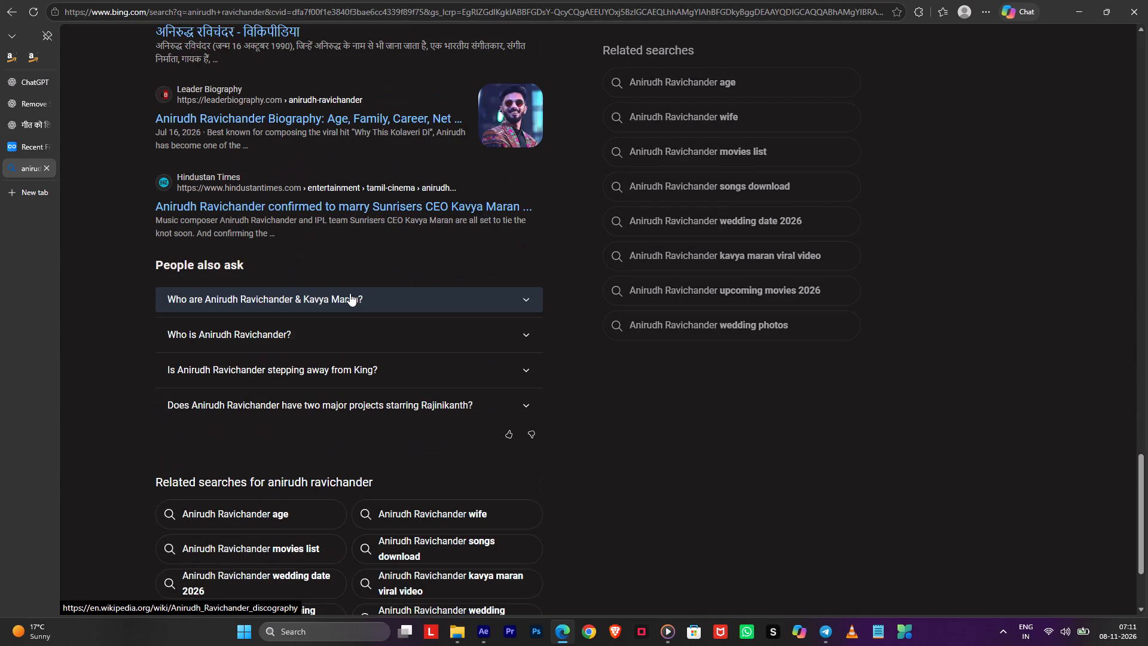
key("space")
key("space")
key("space")
key("space")
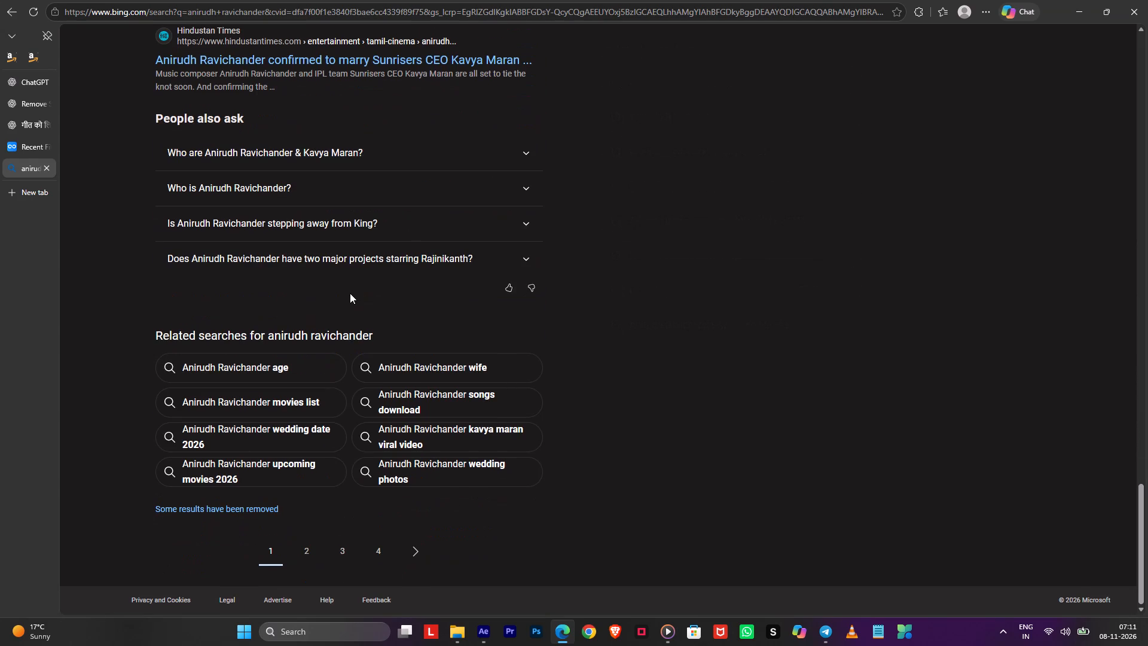
key("space")
key("space")
key("space")
key("space")
key("space")
key("space")
key("space")
scroll(555, 315, "down", 1)
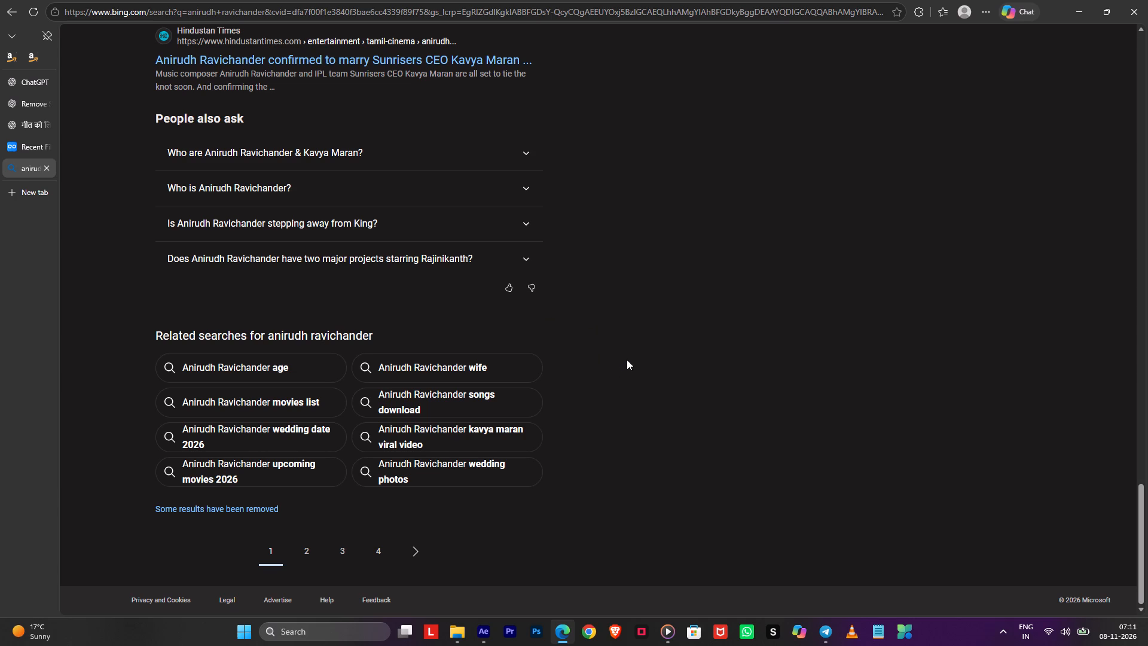
scroll(627, 359, "up", 16)
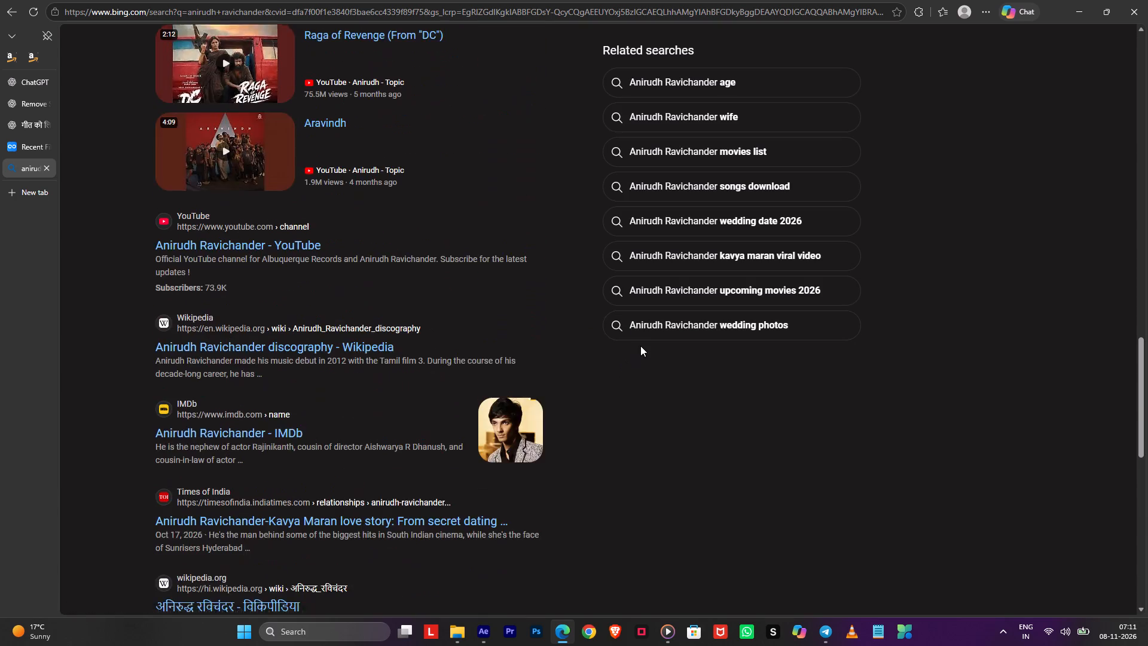
scroll(640, 346, "up", 1)
left_click(954, 433)
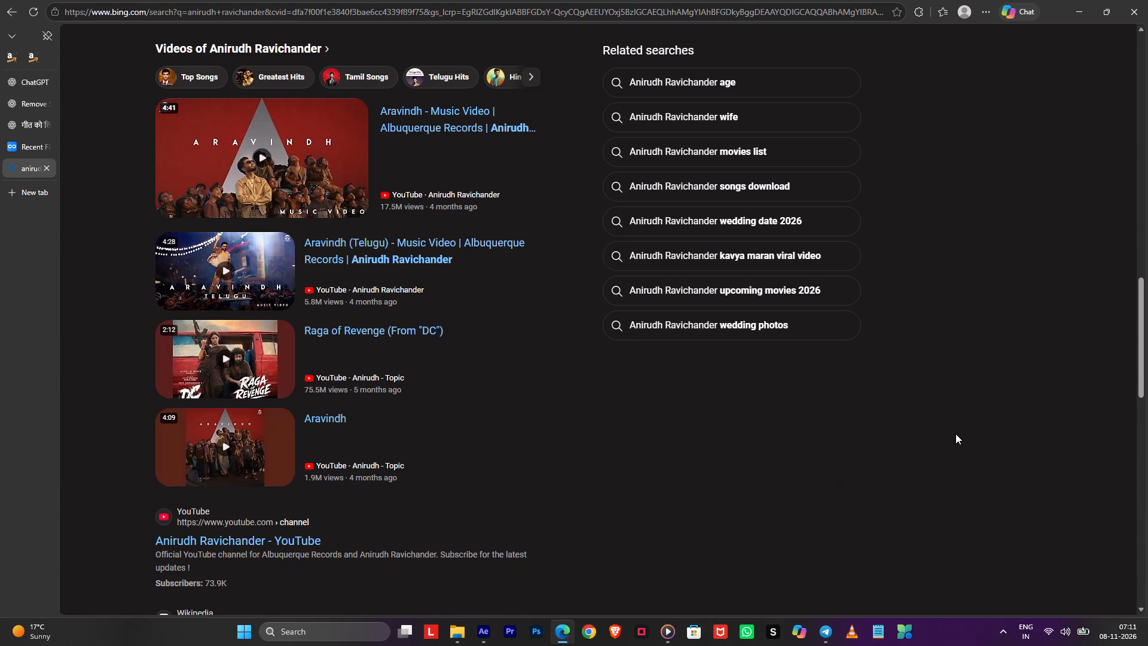
Minimize the Edge and Media Player windows to get back to the Downloads folder in File Explorer.
left_click(1090, 0)
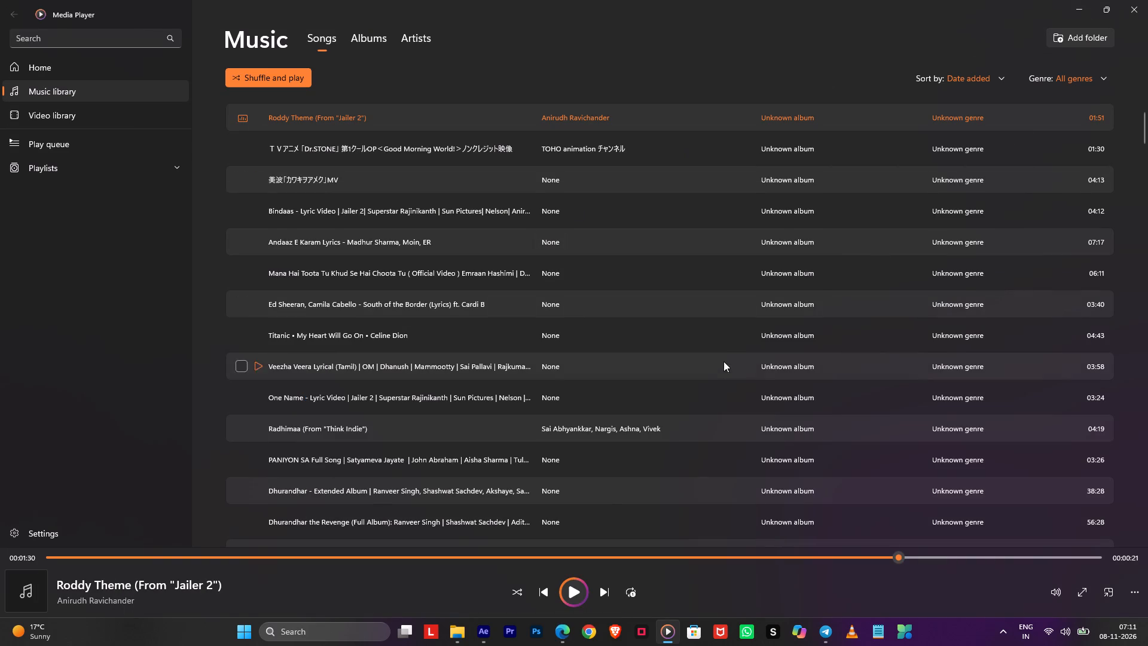
left_click(1080, 0)
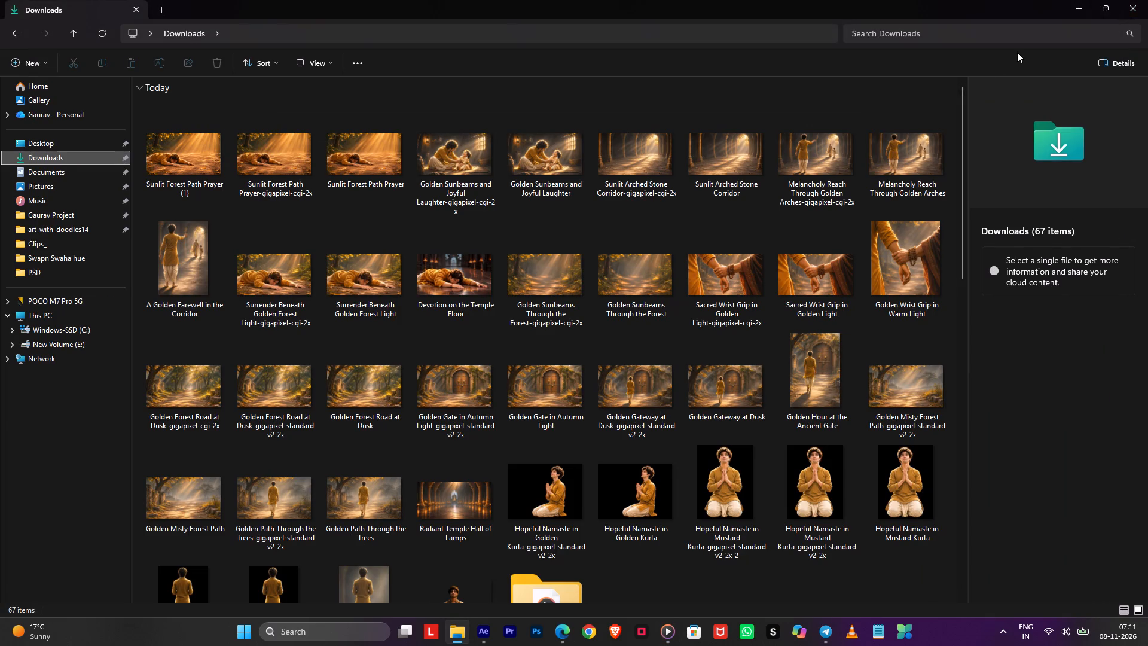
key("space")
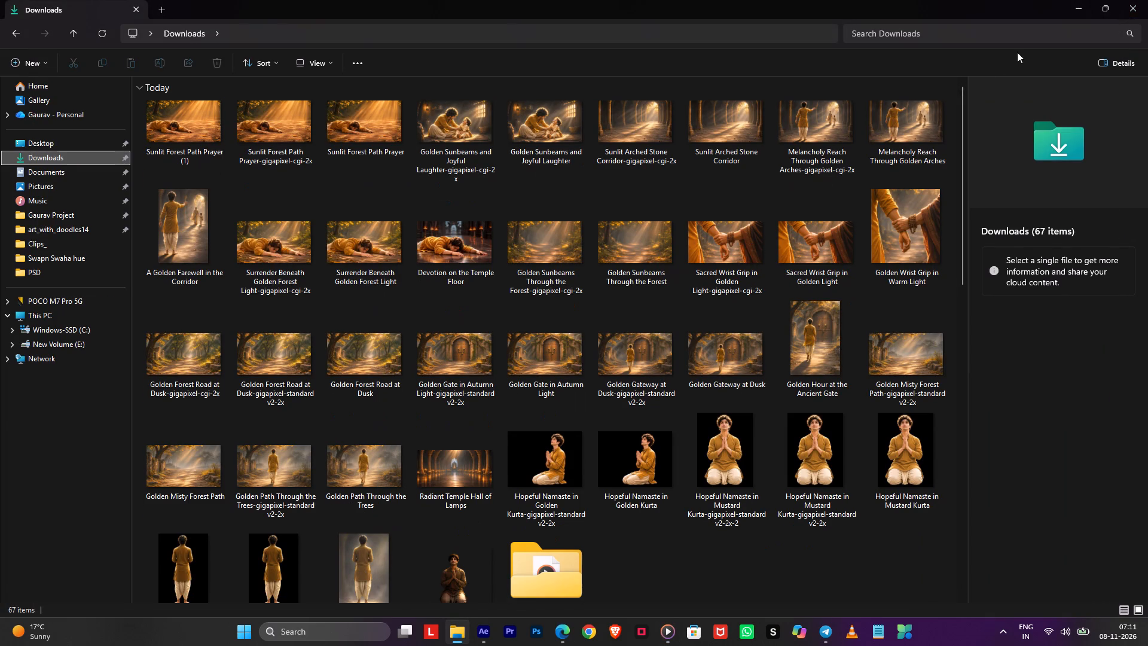
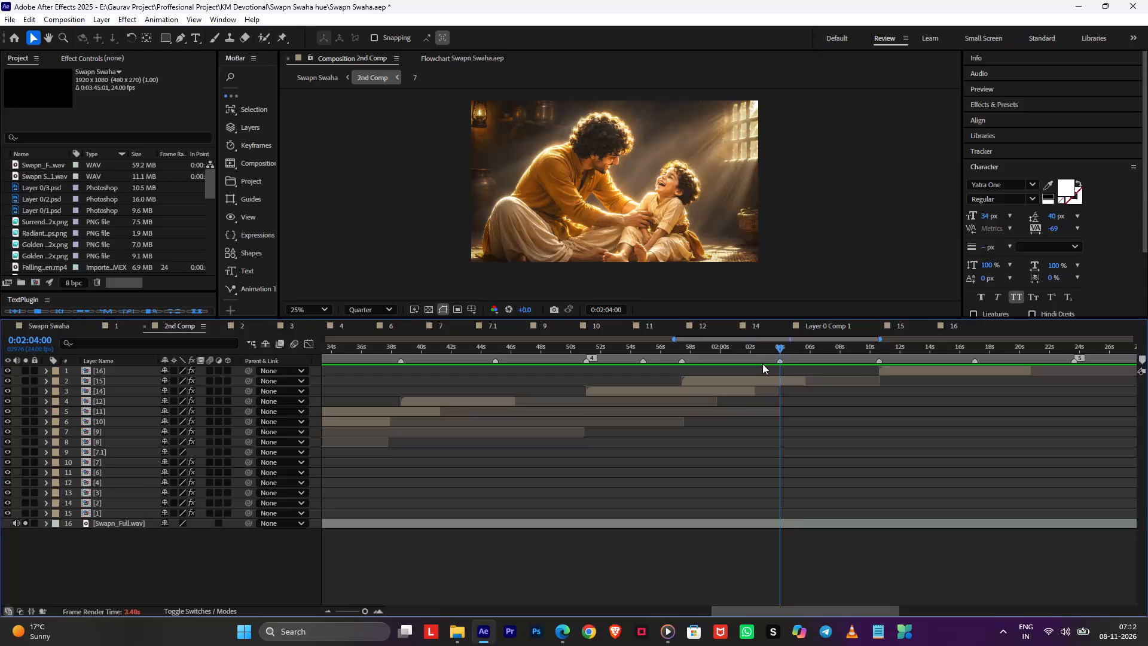
Clear all Windows notifications and return to the 2nd Comp timeline in After Effects.
left_click(1136, 645)
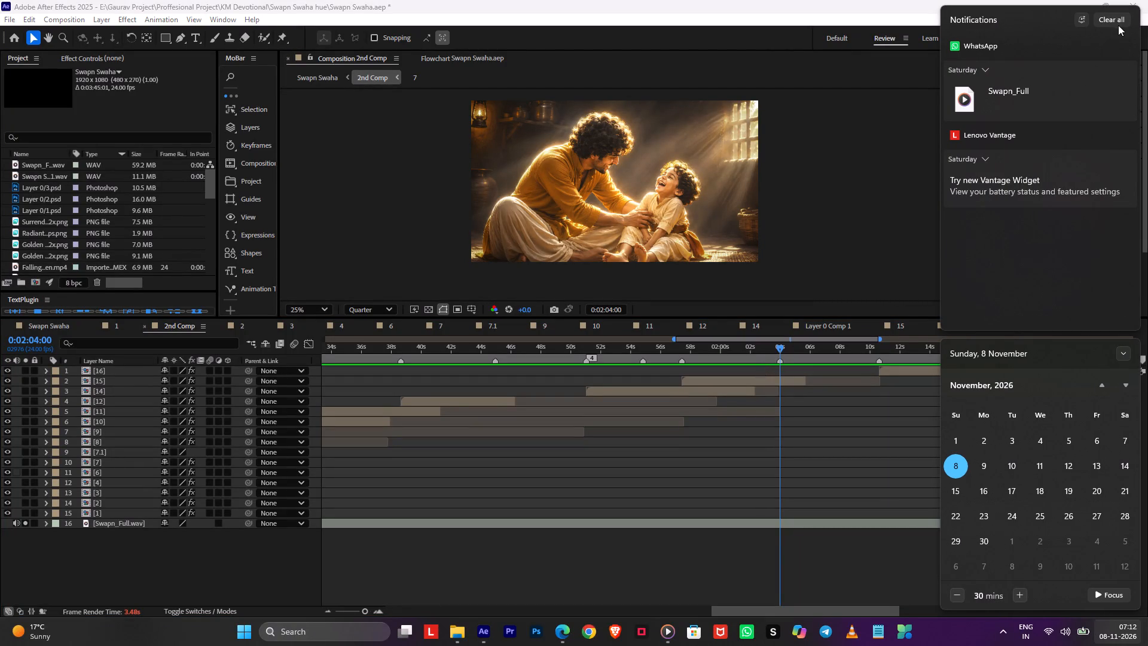
left_click(1118, 24)
left_click(834, 446)
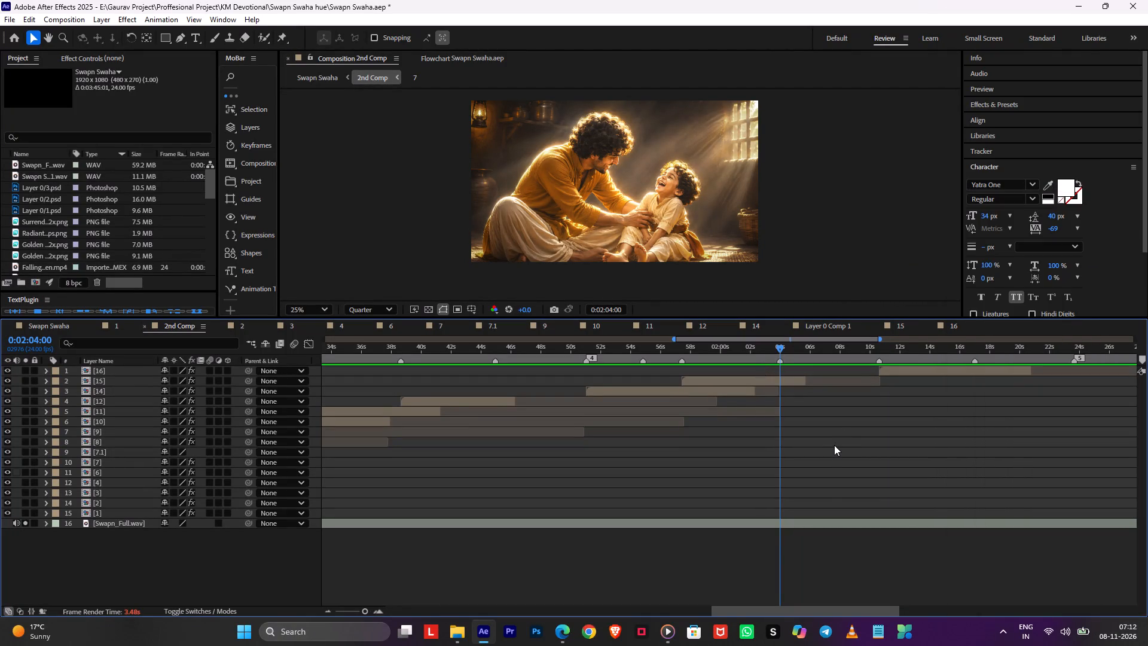
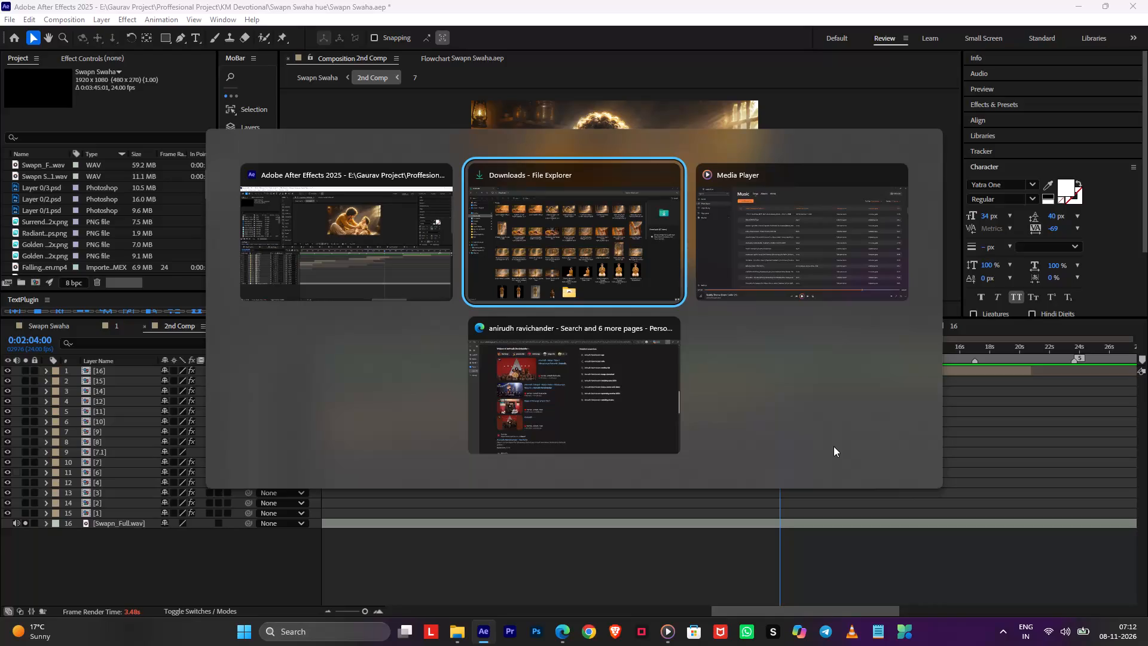
Switch back to After Effects and scrub 2nd Comp between 0:02:04 and about 0:02:18, reviewing the latest shots and the whole layer sequence.
key("alt+Tab")
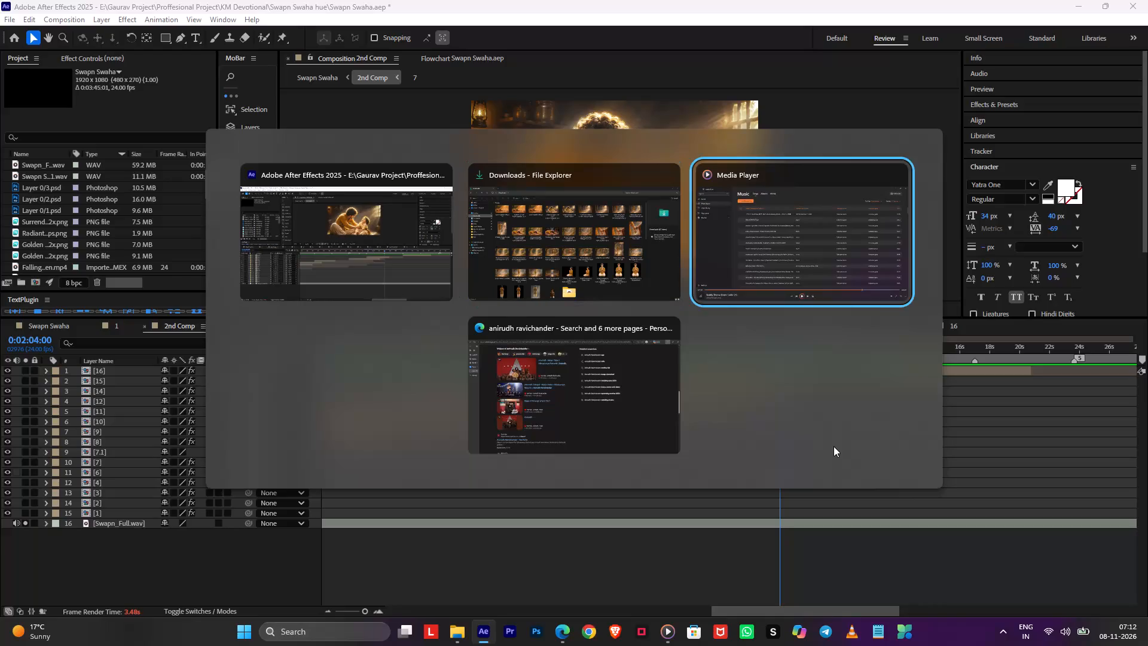
key("alt+Tab")
key("alt+Tab")
key("alt+Tab")
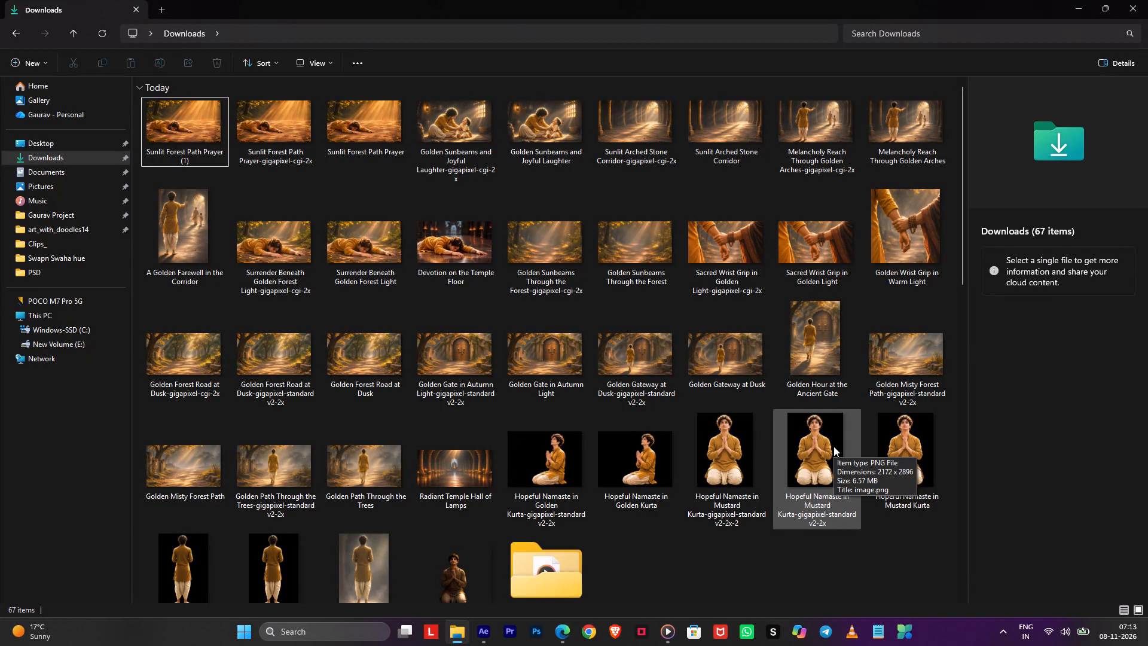
key("alt+Tab")
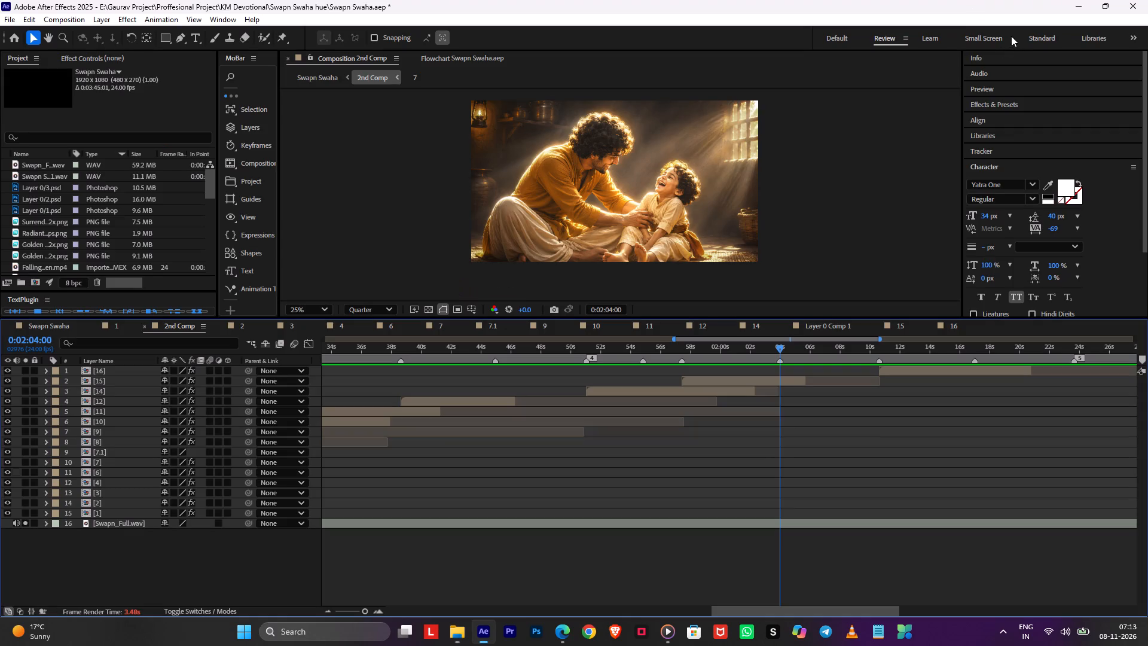
left_click_drag(802, 352, 1004, 394)
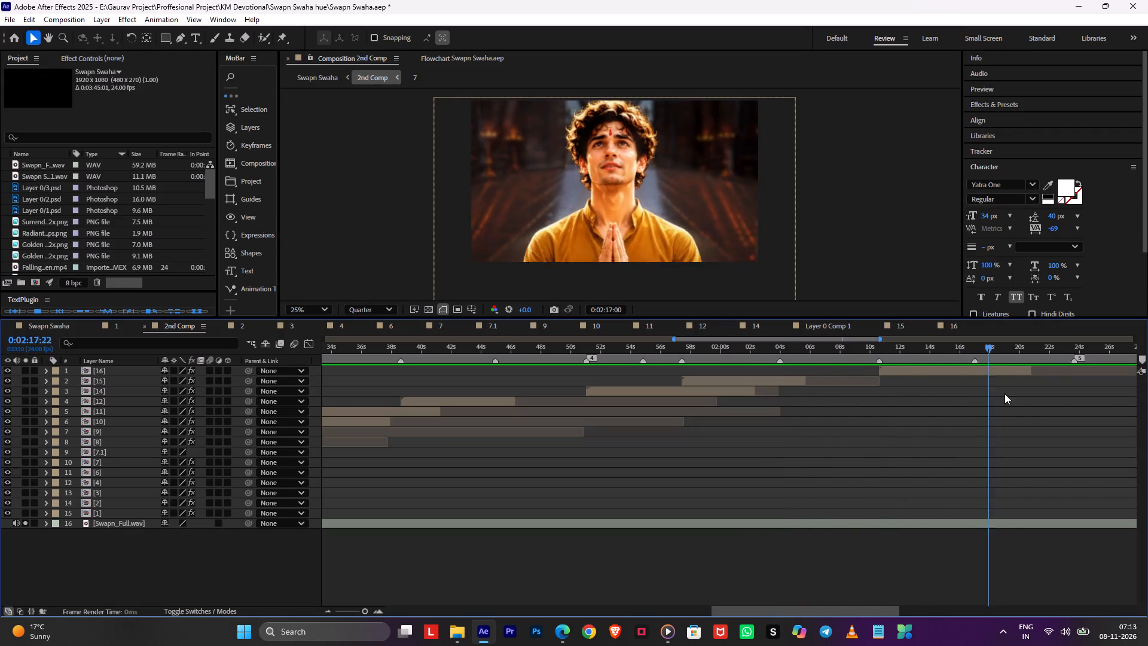
left_click_drag(1004, 394, 746, 431)
scroll(746, 429, "down", 3, "alt")
scroll(746, 429, "up", 1, "alt")
scroll(746, 428, "down", 1, "alt")
key("alt+Tab")
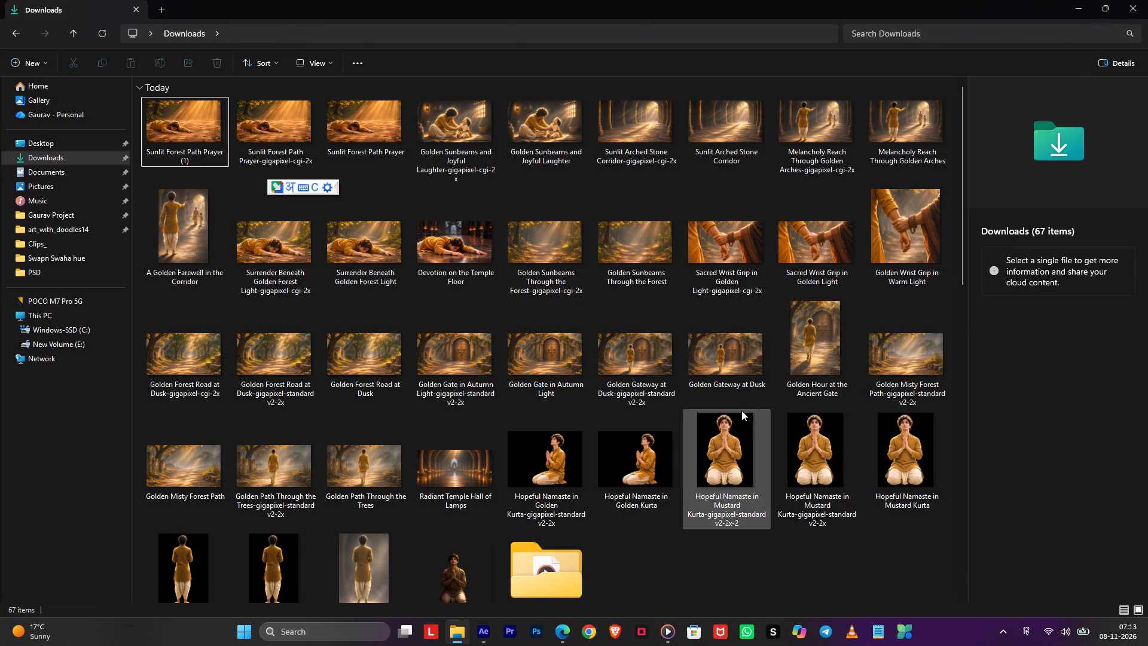
key("alt+Tab")
scroll(1052, 383, "down", 1, "alt")
left_click(932, 467)
scroll(995, 433, "down", 3, "alt")
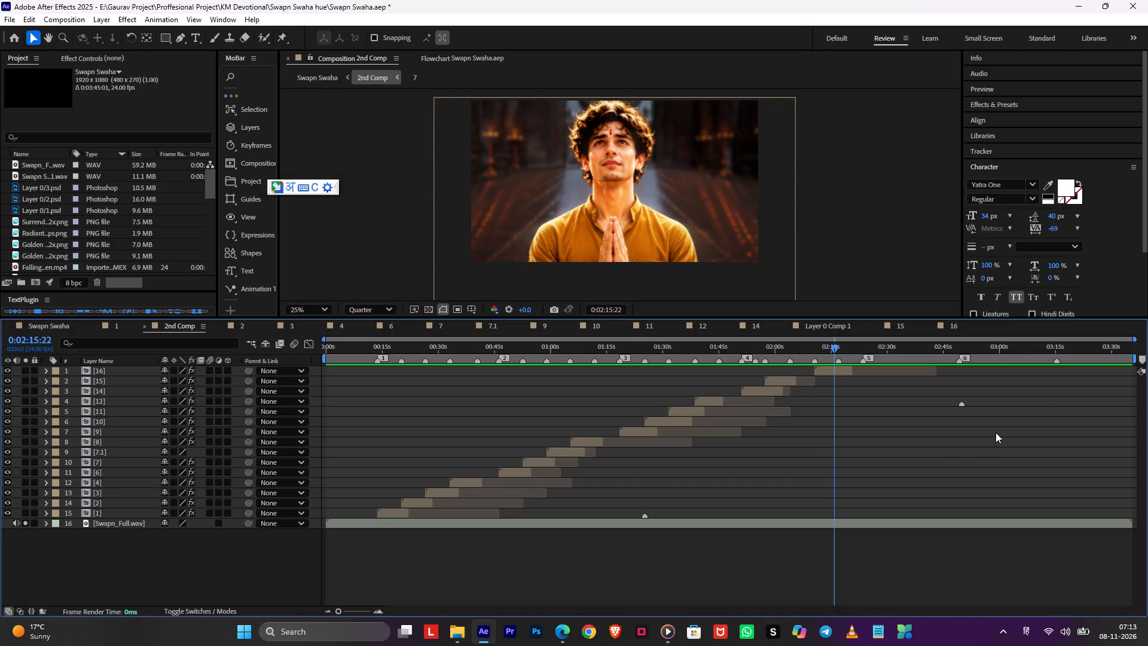
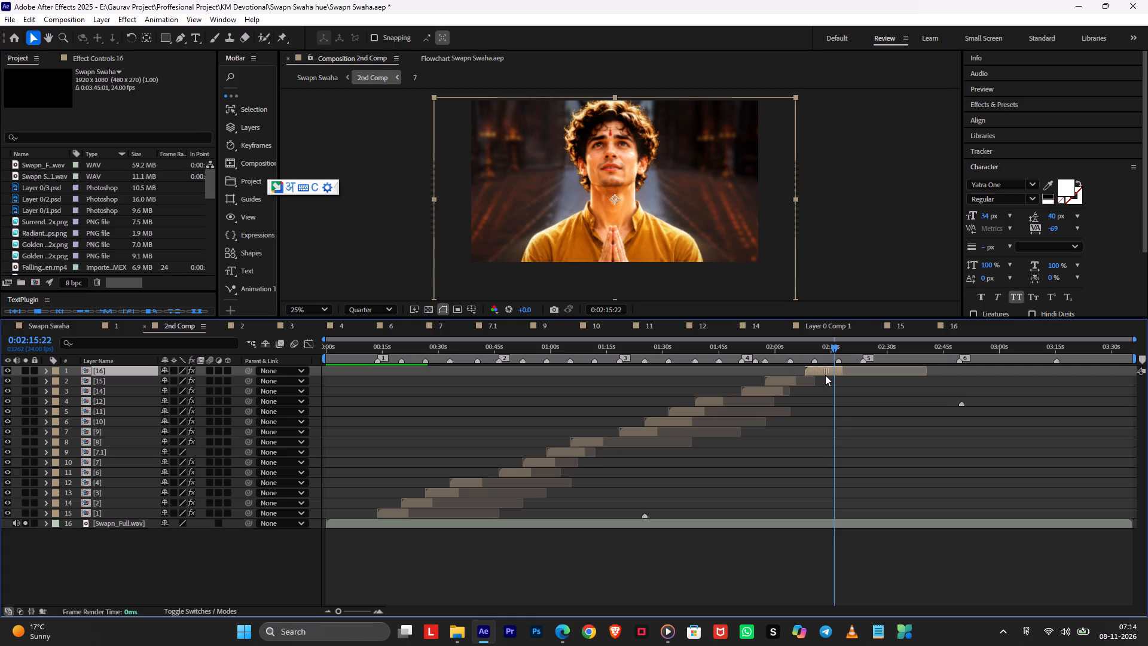
left_click_drag(825, 375, 826, 375)
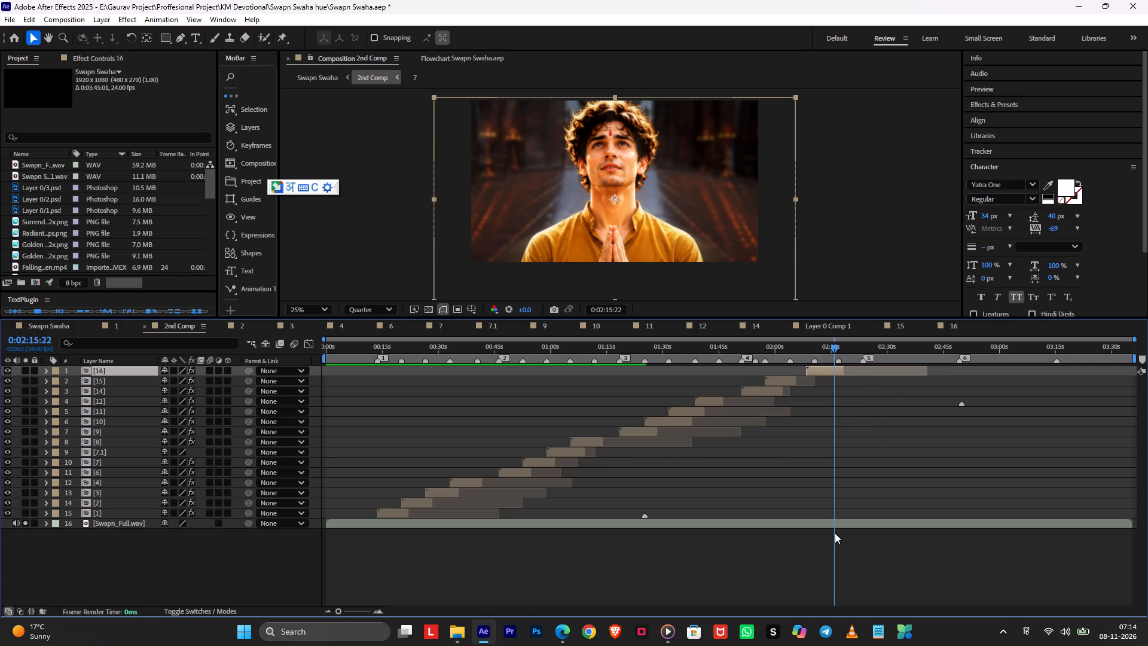
left_click_drag(835, 533, 820, 551)
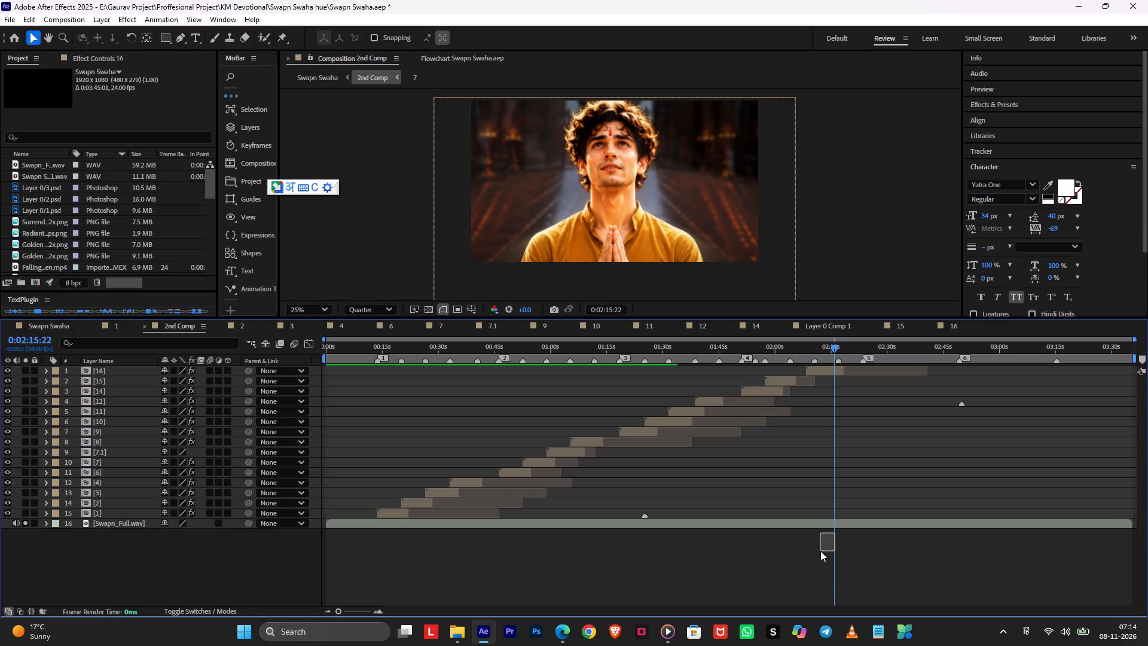
left_click_drag(820, 551, 502, 423)
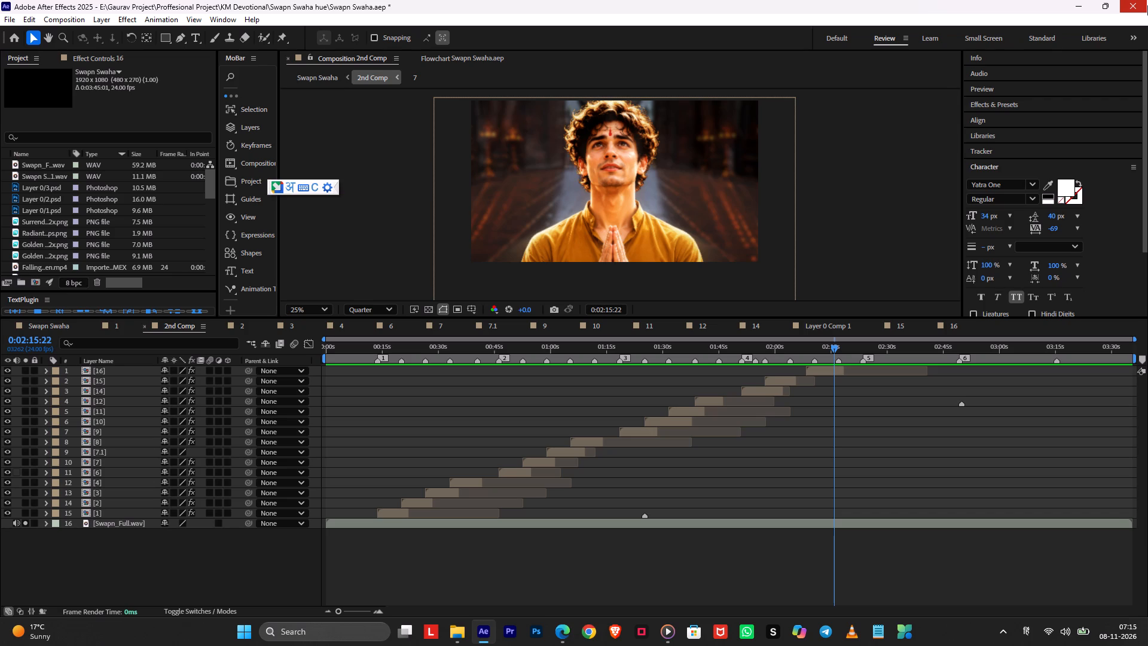
Save the Swapn Swaha project and clear the stray characters from the Hindi input box.
key("ctrl+s")
key("s")
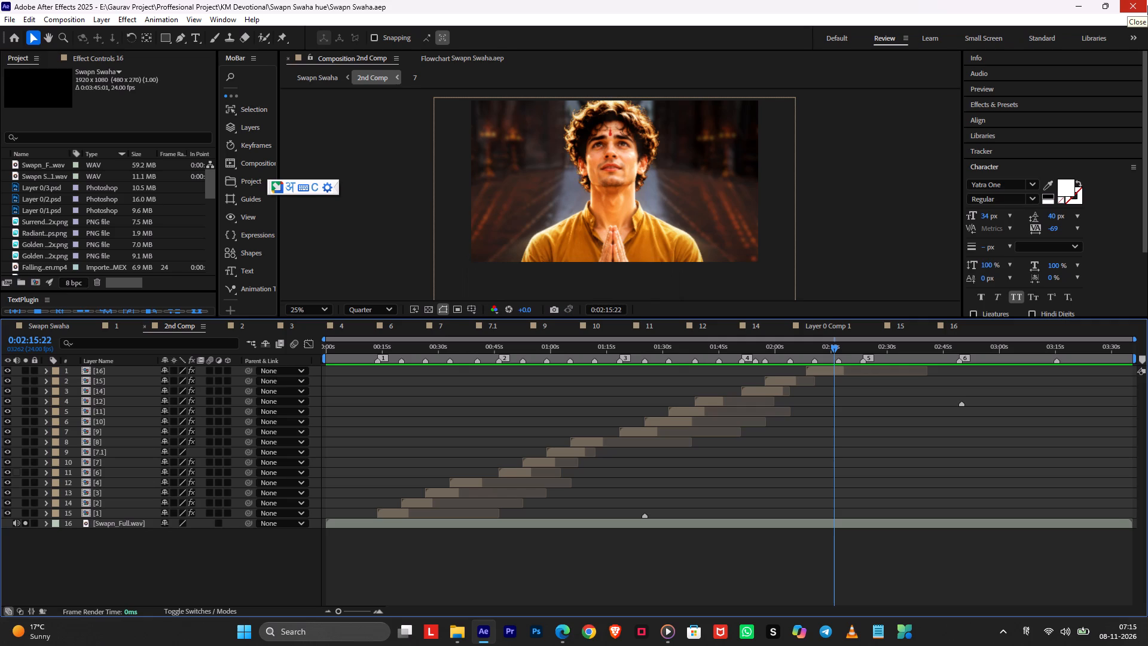
key("s")
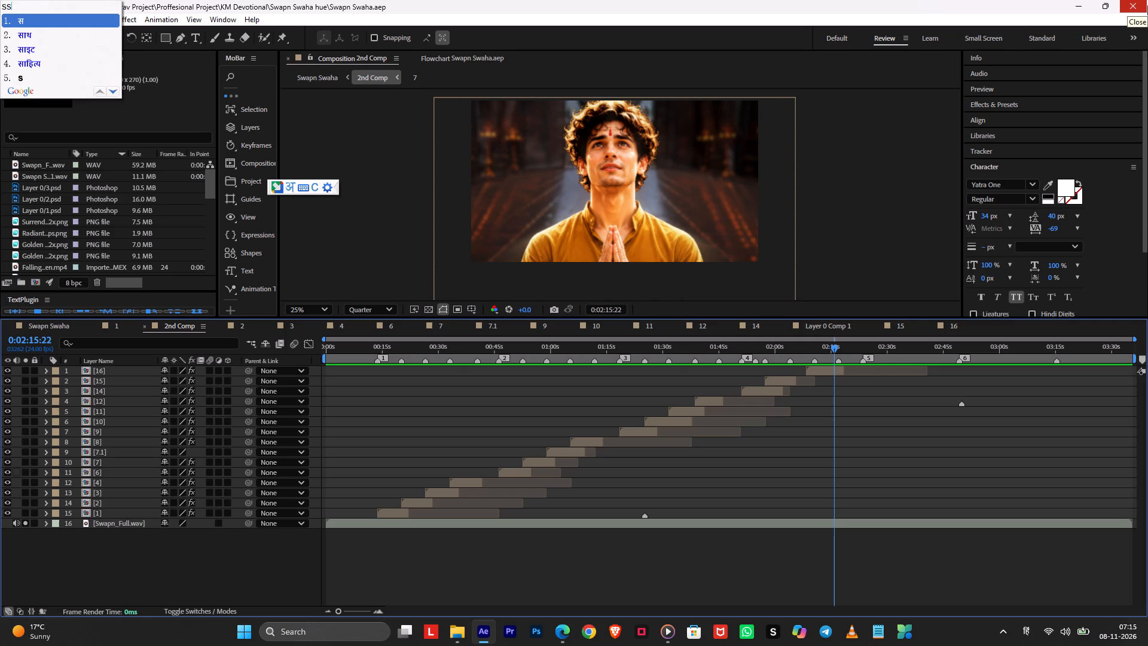
key("BackSpace")
key("BackSpace")
key("BackSpace")
key("ctrl+s")
Close the 2nd Comp timeline and quit After Effects.
key("ctrl+w")
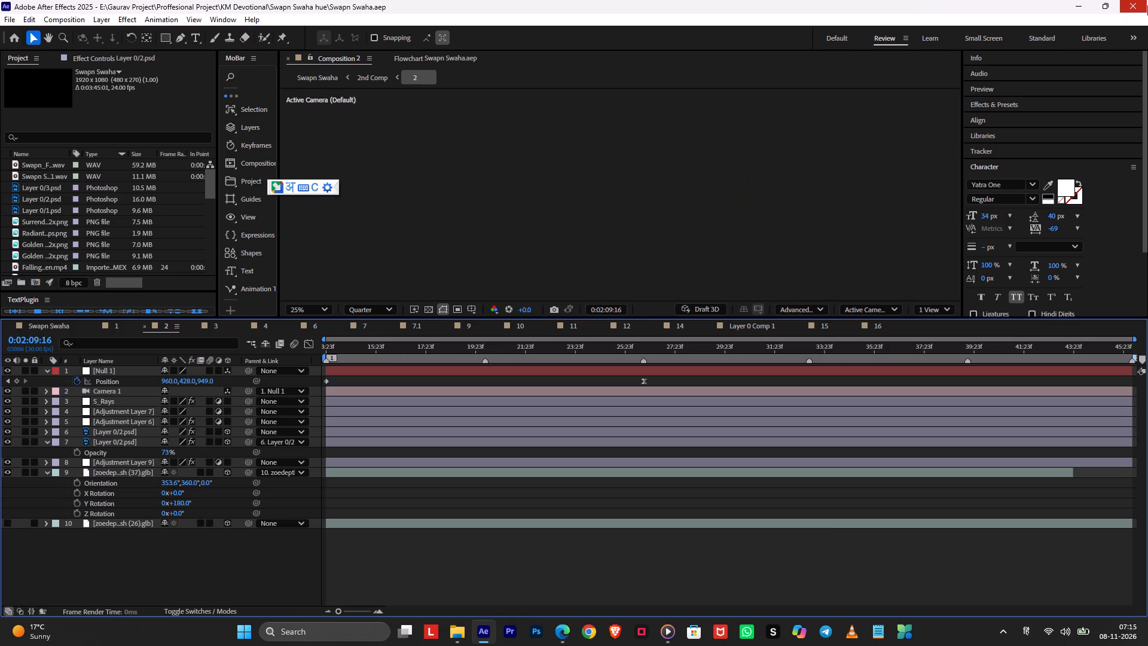
key("s")
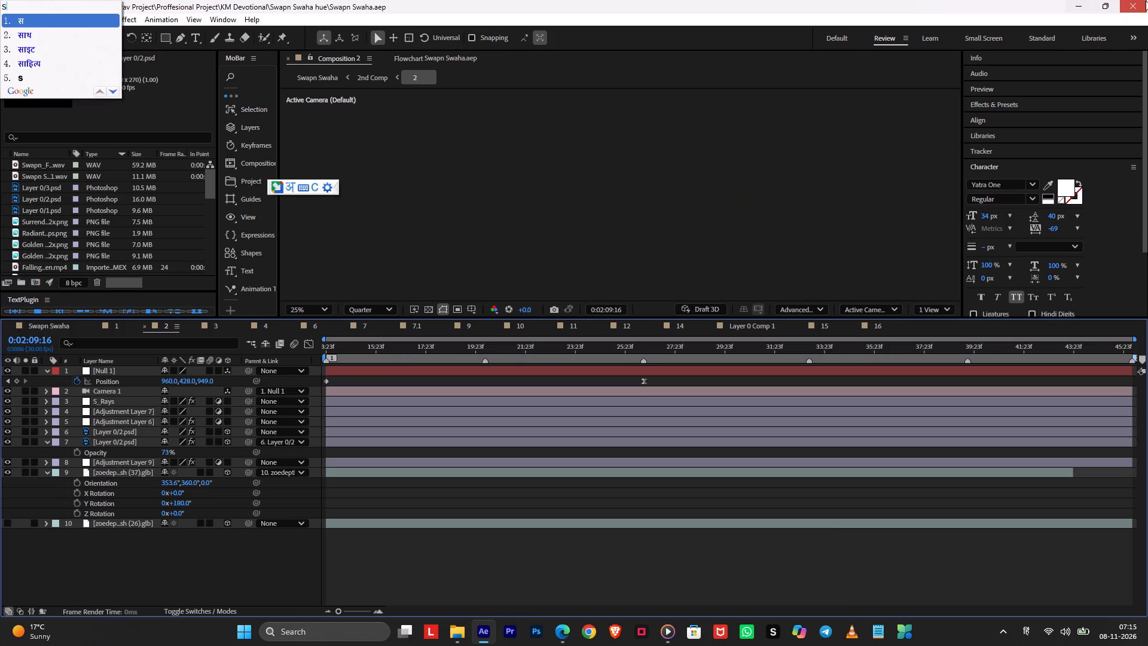
left_click(1147, 0)
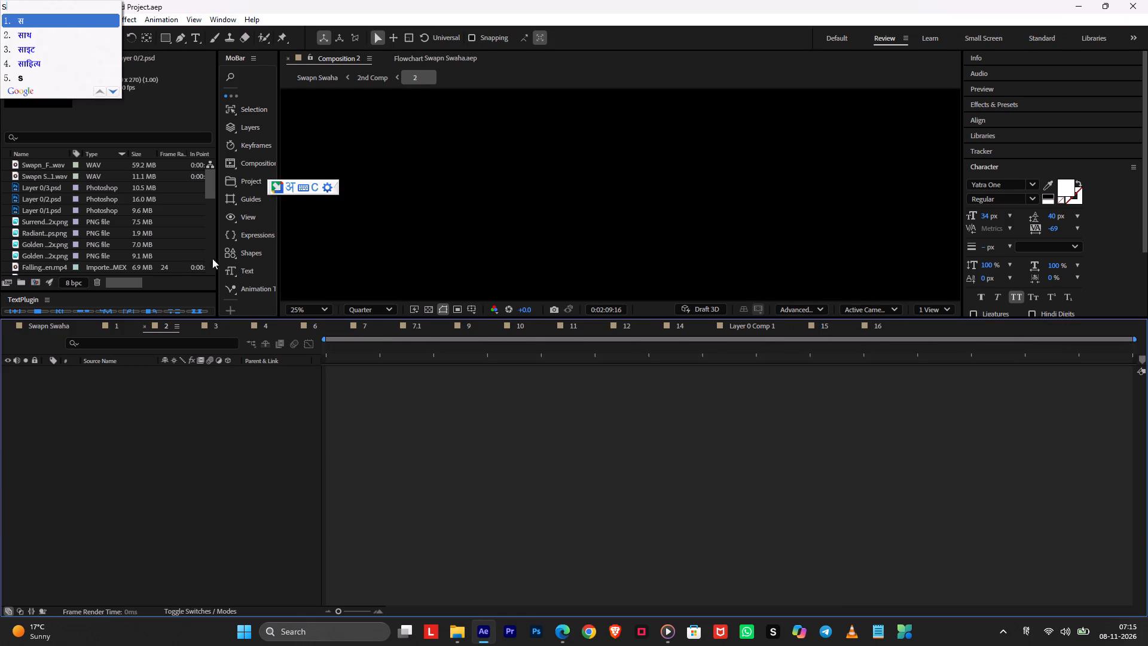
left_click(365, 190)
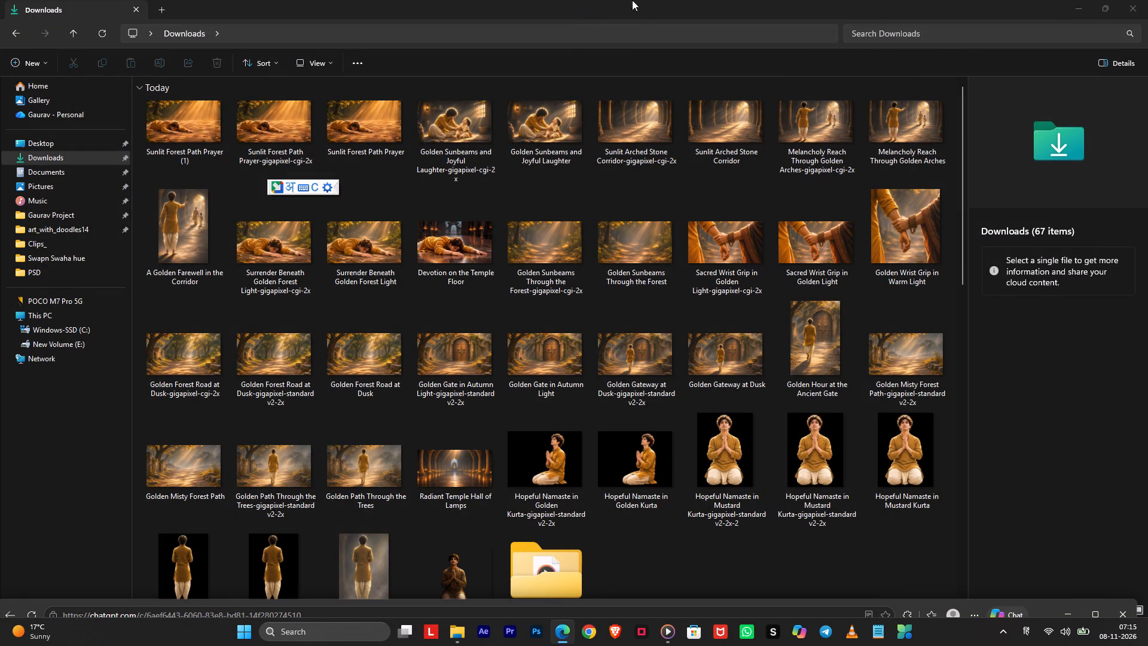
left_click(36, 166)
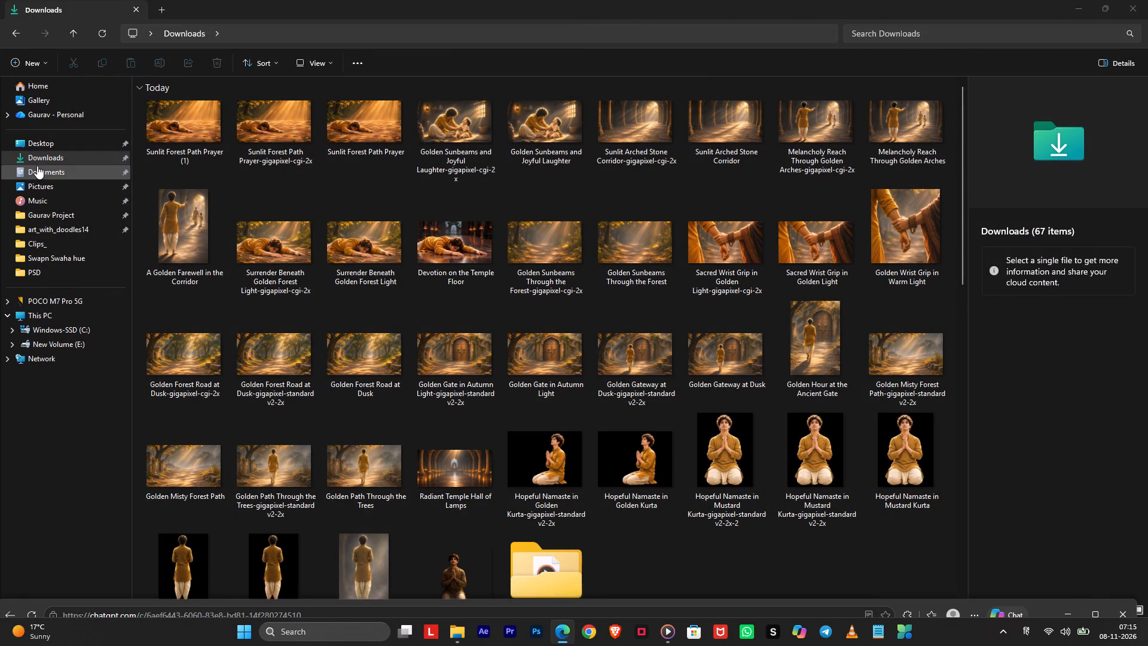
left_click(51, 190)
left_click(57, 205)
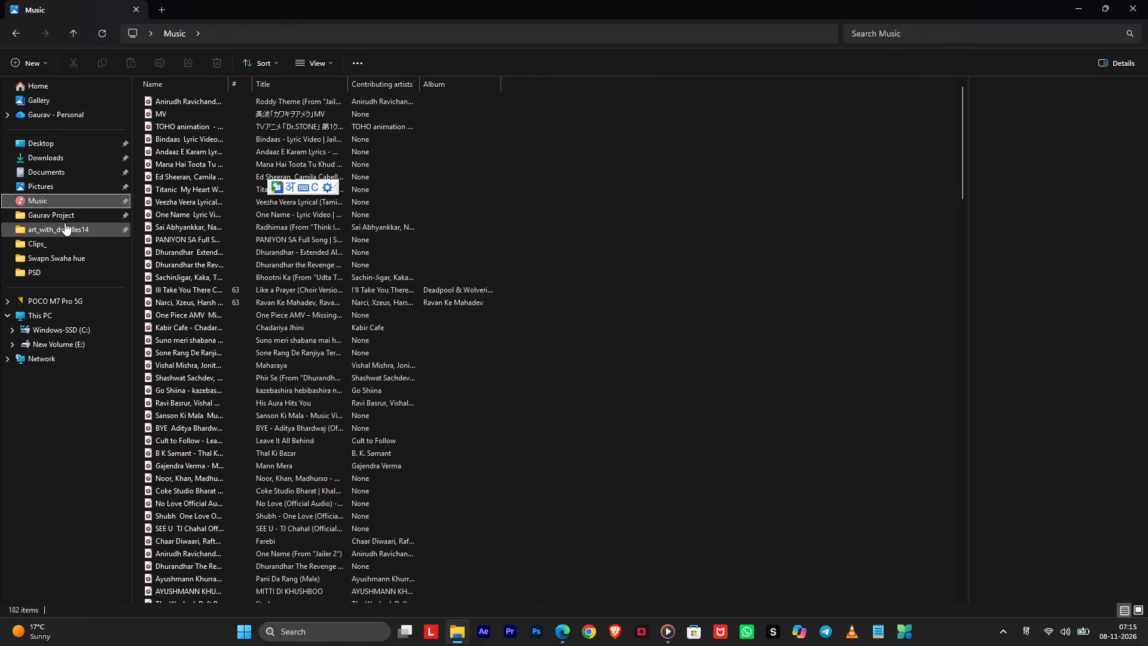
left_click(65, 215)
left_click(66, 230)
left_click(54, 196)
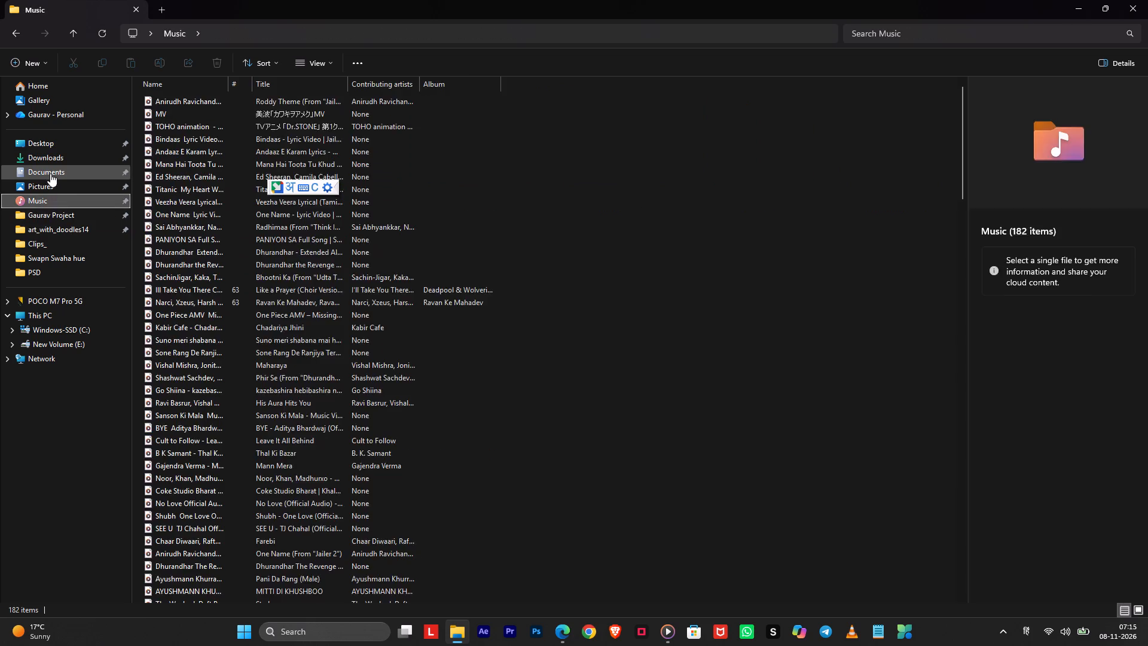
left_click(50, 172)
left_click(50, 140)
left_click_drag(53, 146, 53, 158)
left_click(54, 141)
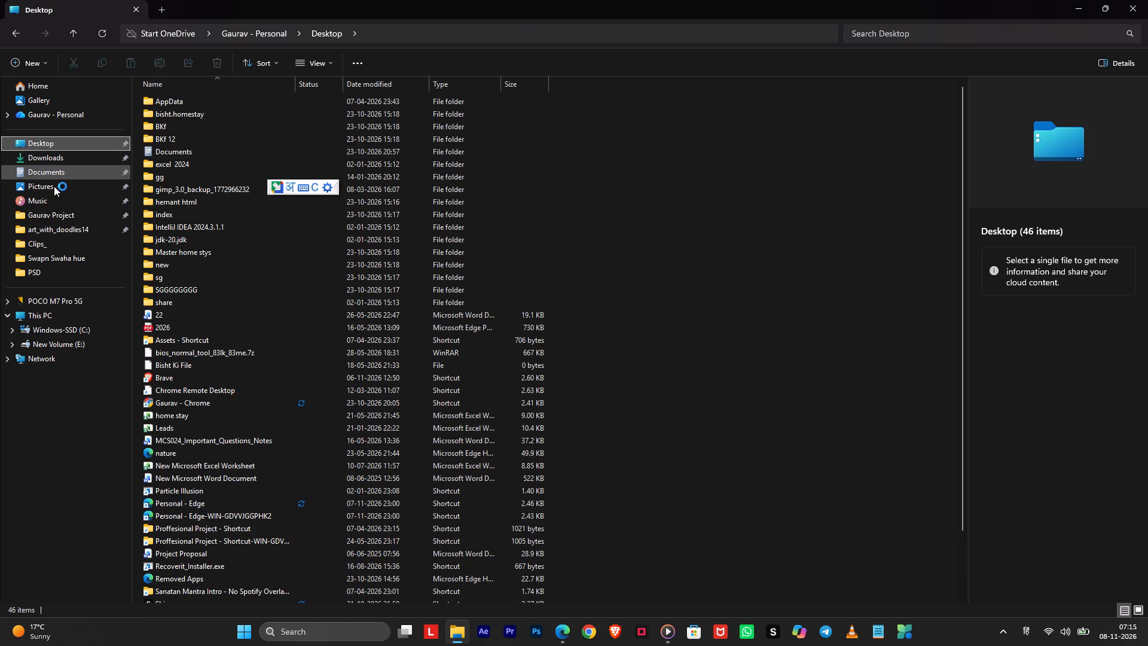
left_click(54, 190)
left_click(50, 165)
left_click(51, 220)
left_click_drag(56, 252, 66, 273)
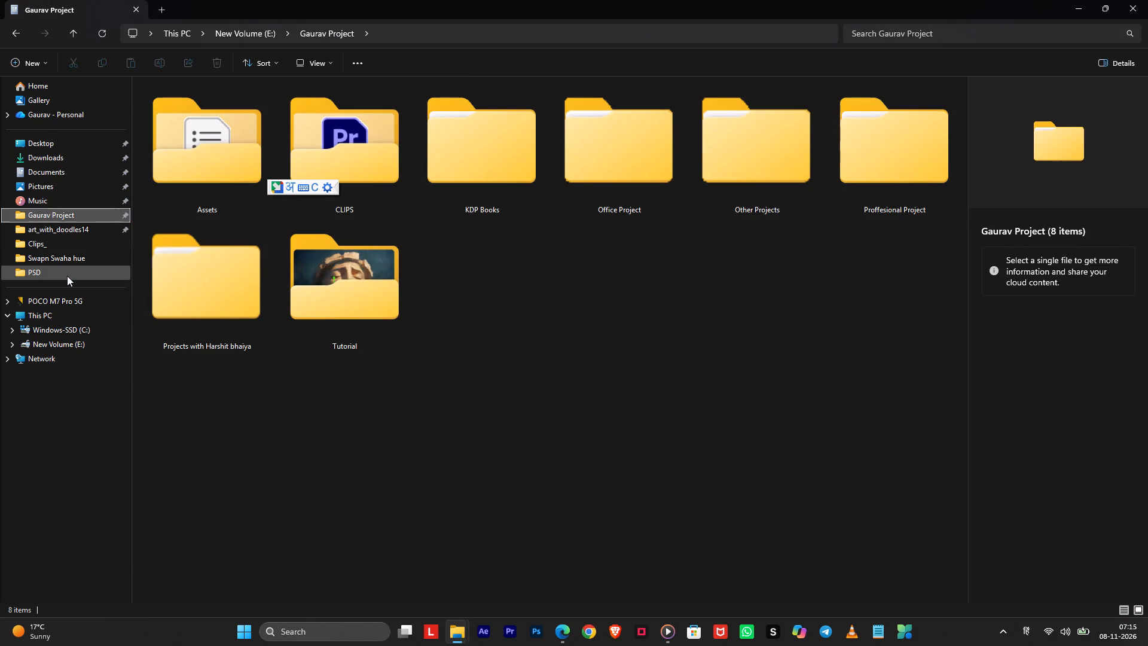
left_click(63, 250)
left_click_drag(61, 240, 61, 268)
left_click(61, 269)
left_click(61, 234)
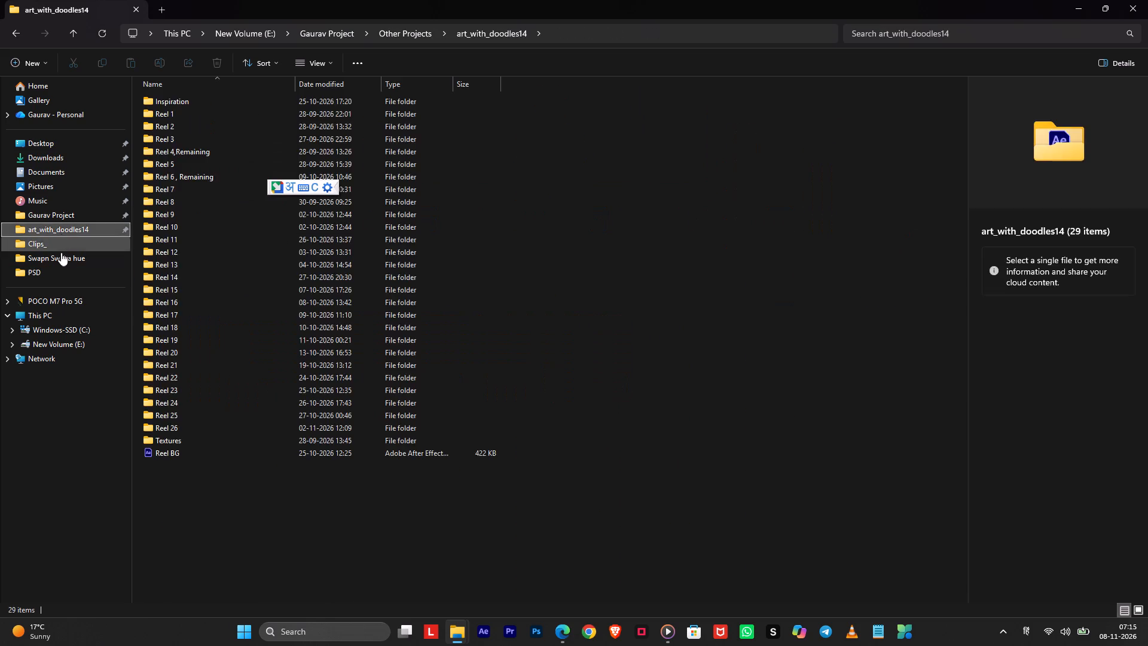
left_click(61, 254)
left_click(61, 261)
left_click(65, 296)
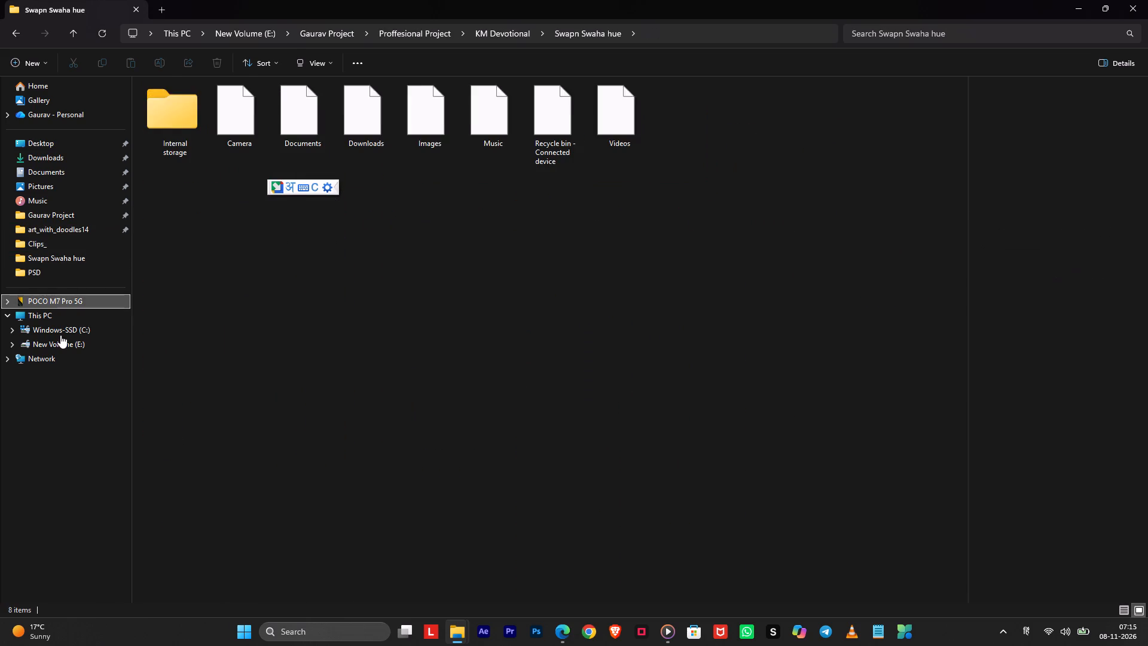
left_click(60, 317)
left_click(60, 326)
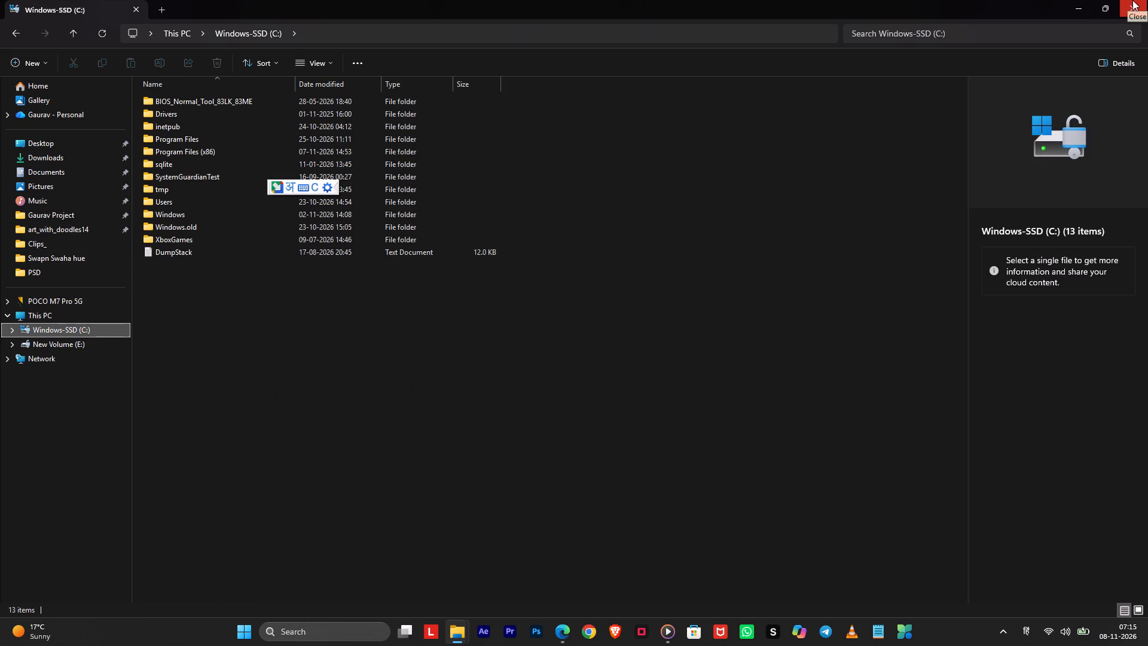
Close the File Explorer window showing the Windows-SSD (C:) drive.
key("ctrl+s")
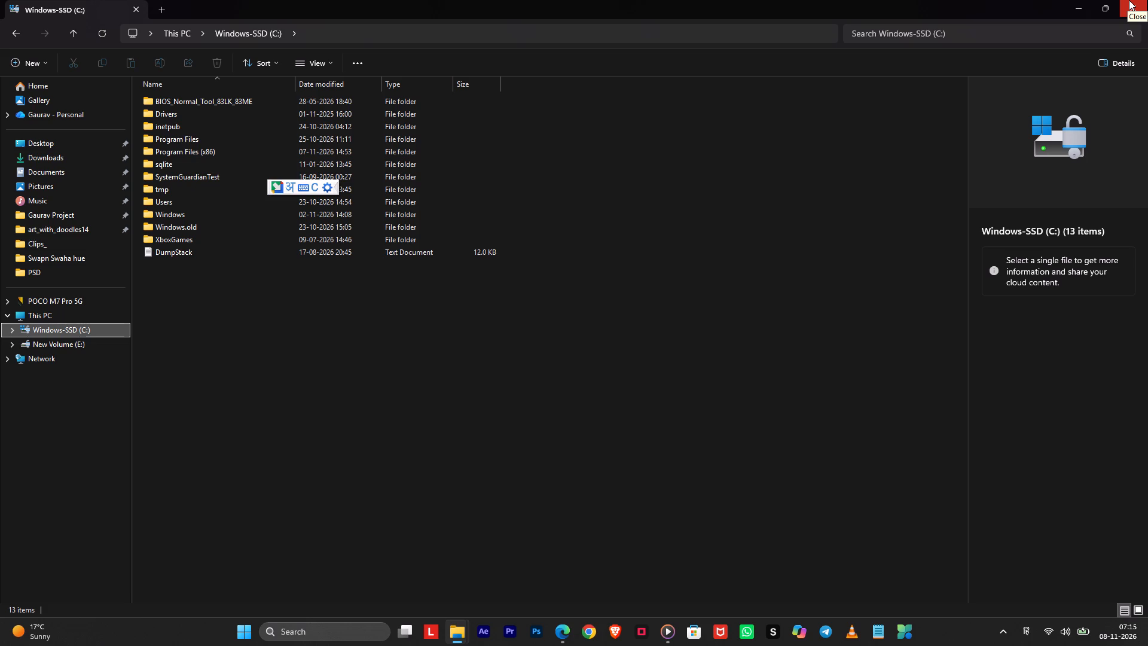
left_click(1129, 0)
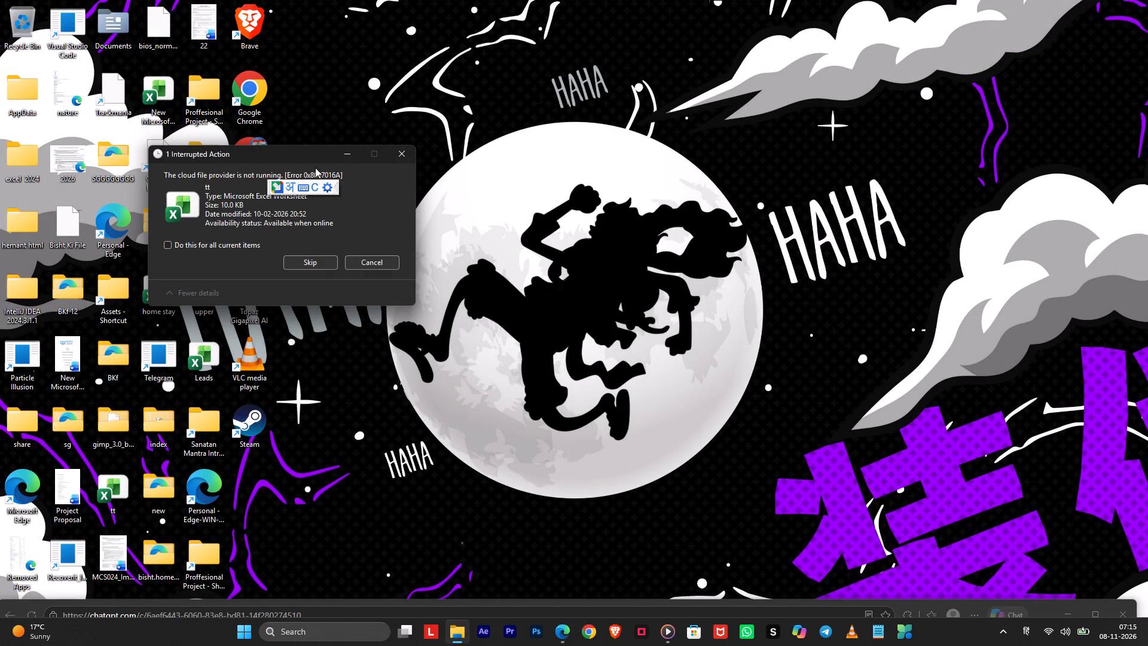
Move the Interrupted Action dialog away from the desktop icons.
left_click_drag(298, 154, 431, 139)
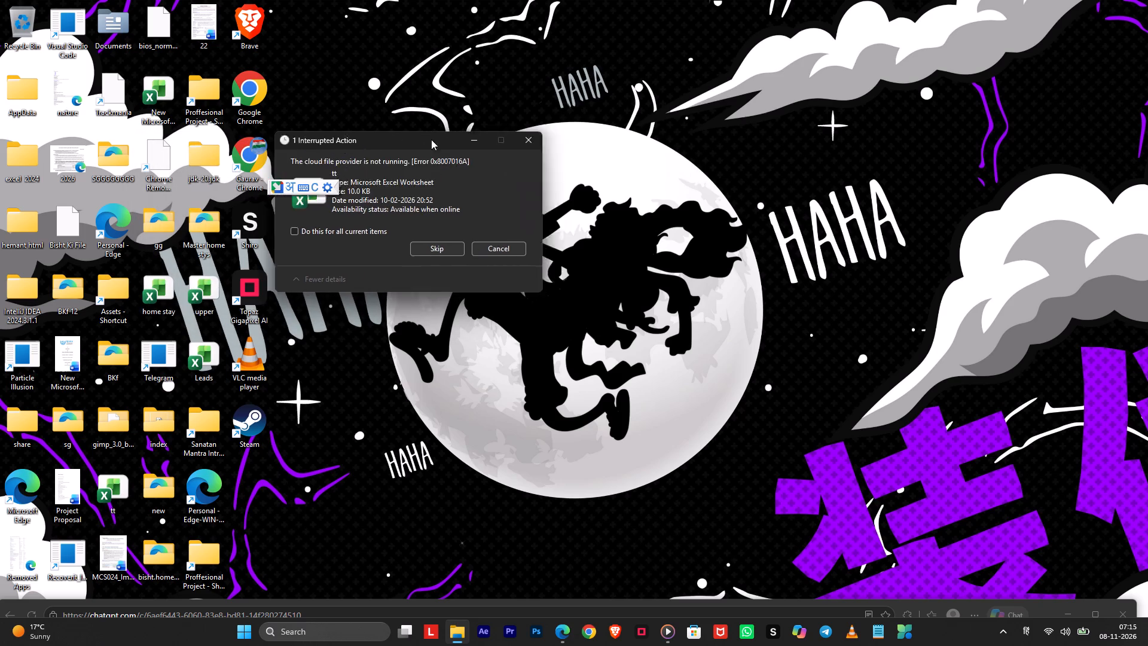
left_click_drag(431, 139, 984, 34)
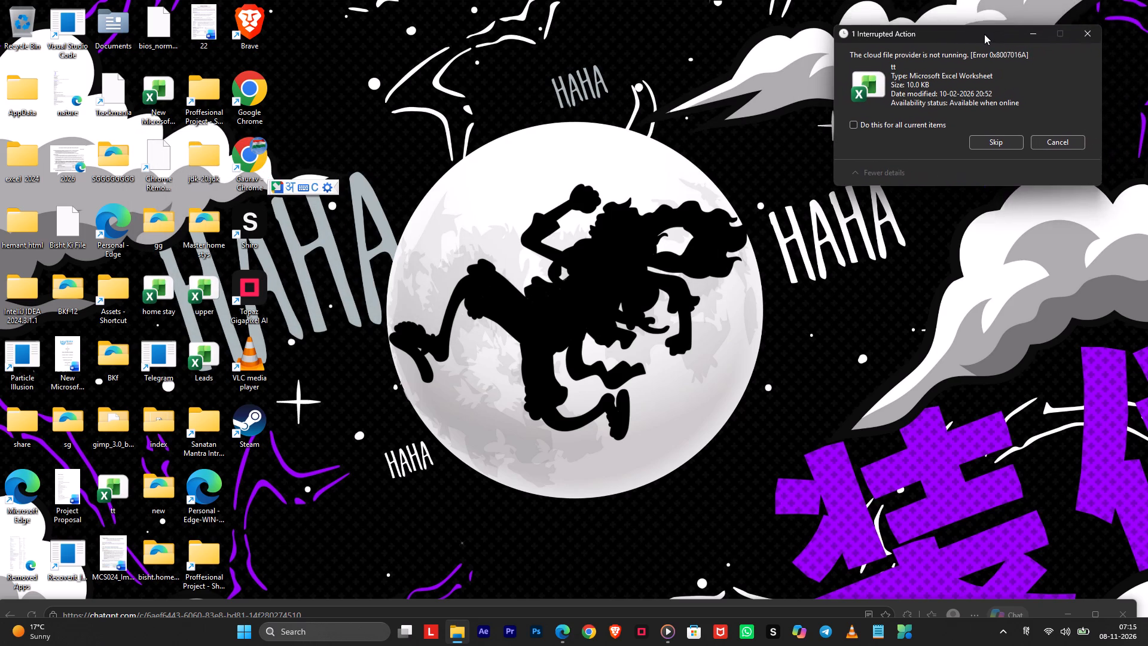
left_click_drag(984, 34, 984, 28)
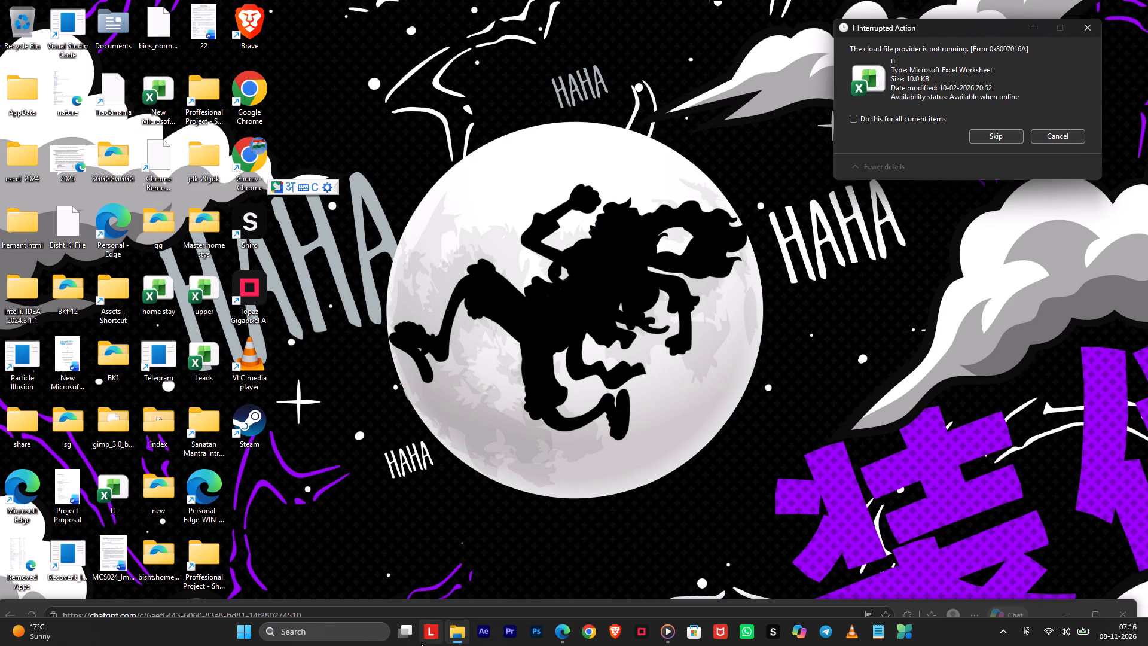
Switch to the Edge window holding the ChatGPT lyrics chat.
left_click(566, 621)
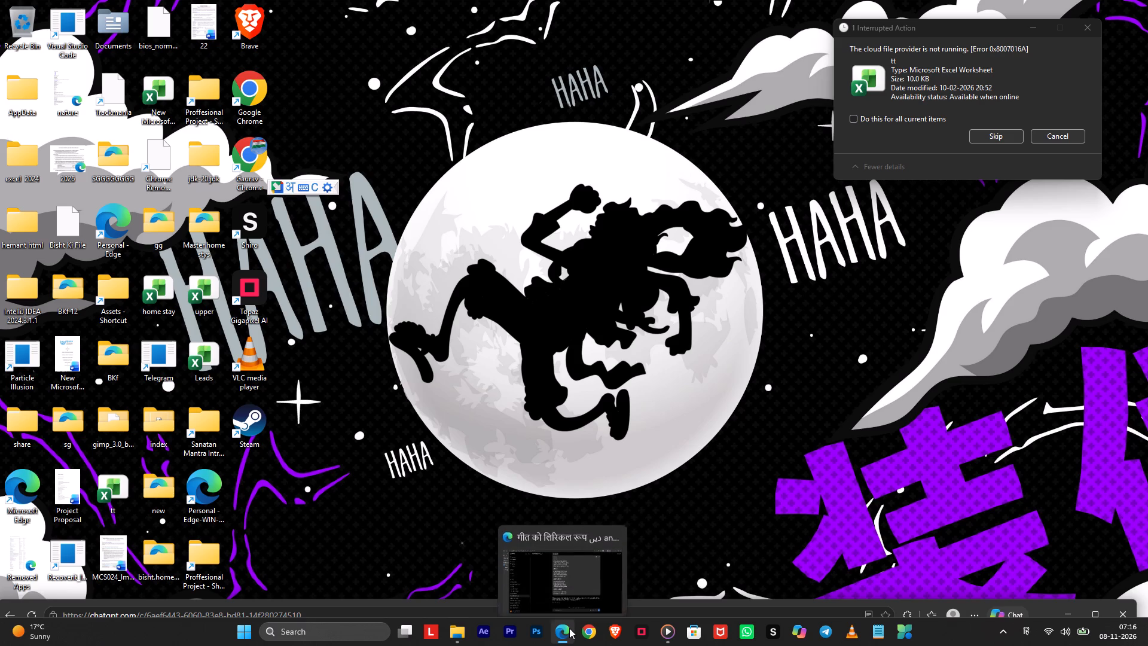
left_click(569, 628)
left_click(574, 580)
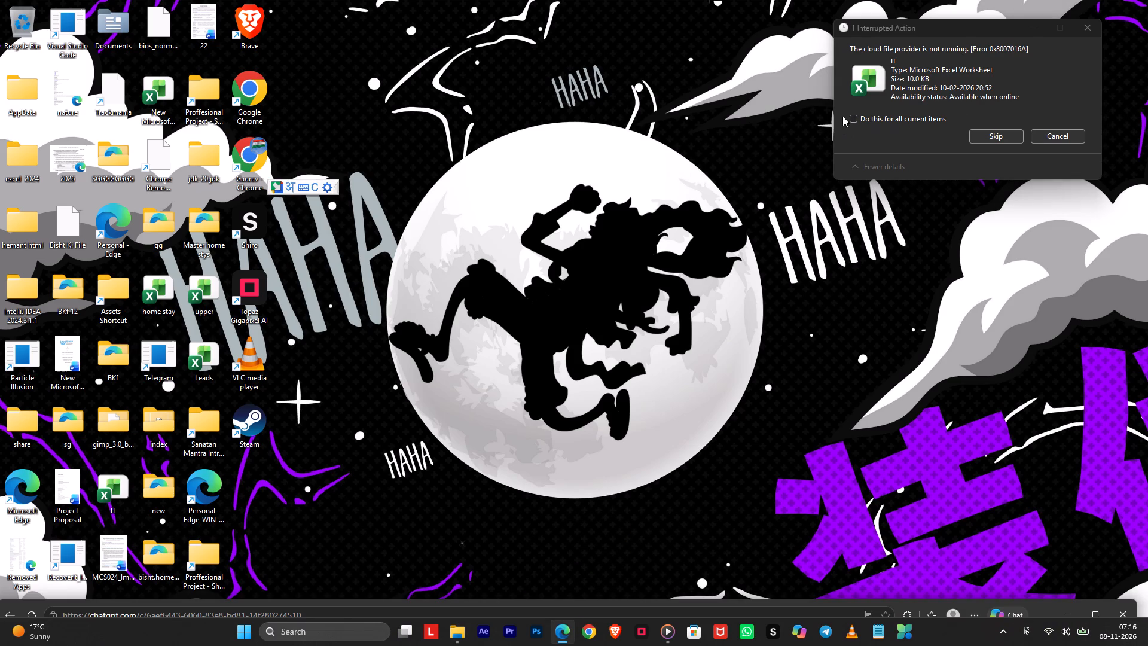
Try to minimise the Interrupted Action dialog.
left_click(1058, 26)
left_click(1058, 25)
double_click(1058, 25)
left_click(1039, 26)
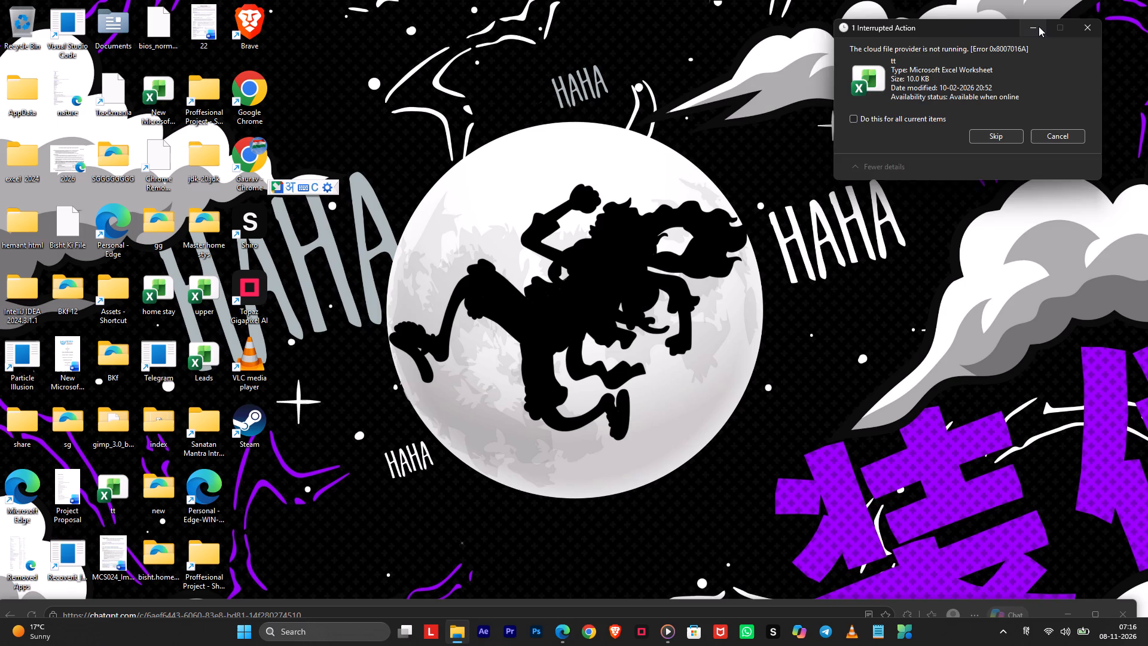
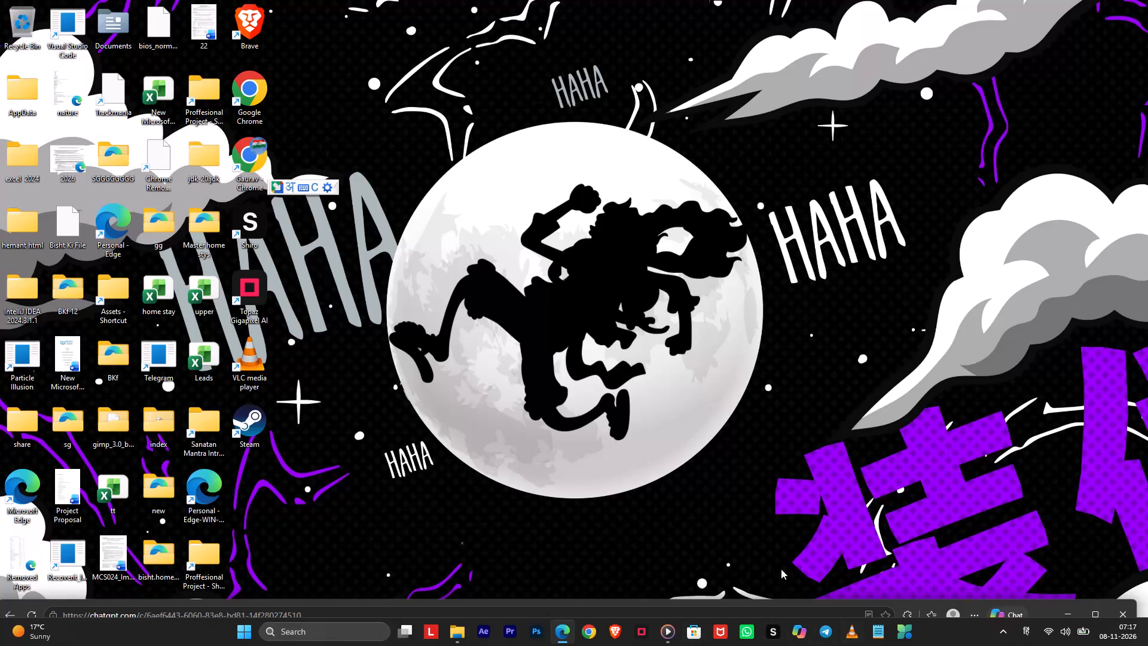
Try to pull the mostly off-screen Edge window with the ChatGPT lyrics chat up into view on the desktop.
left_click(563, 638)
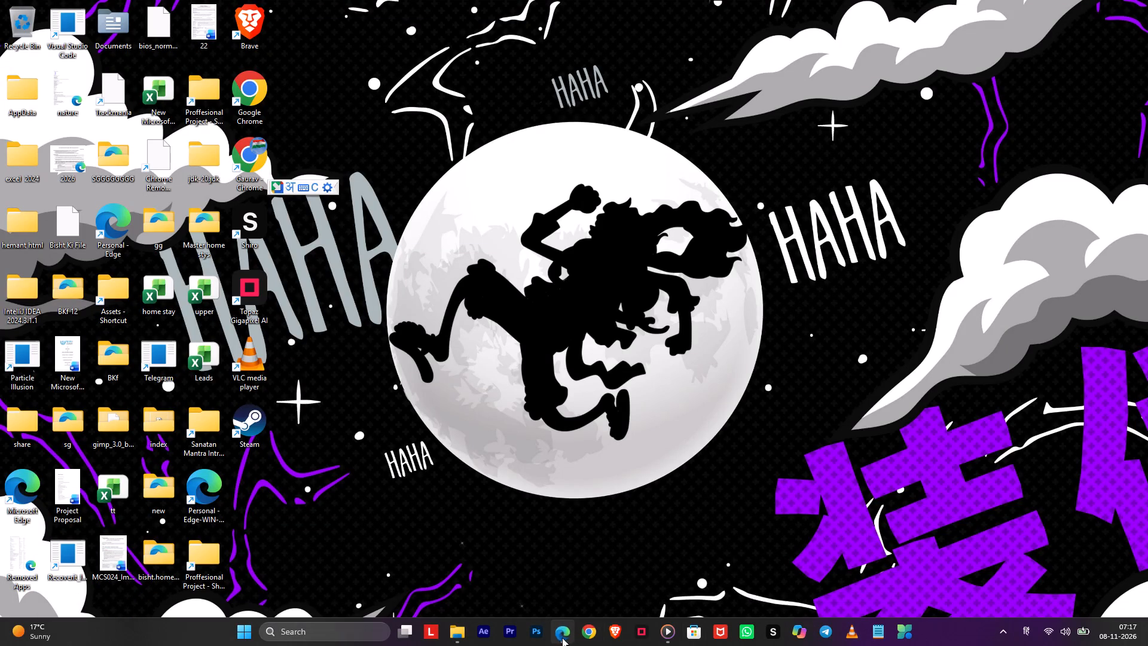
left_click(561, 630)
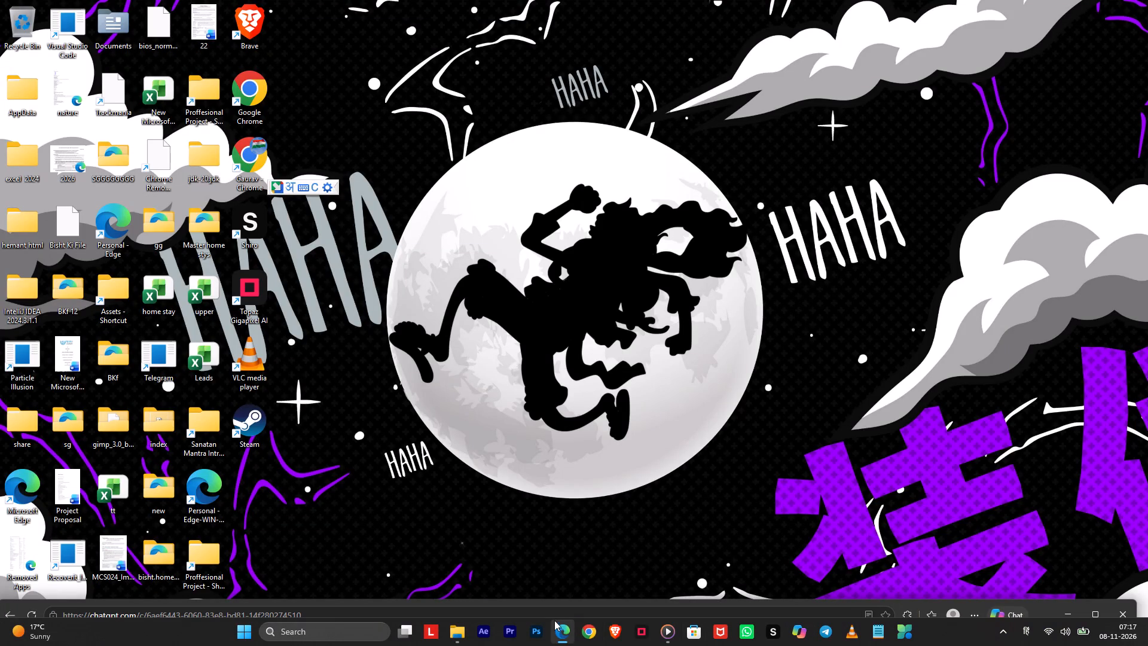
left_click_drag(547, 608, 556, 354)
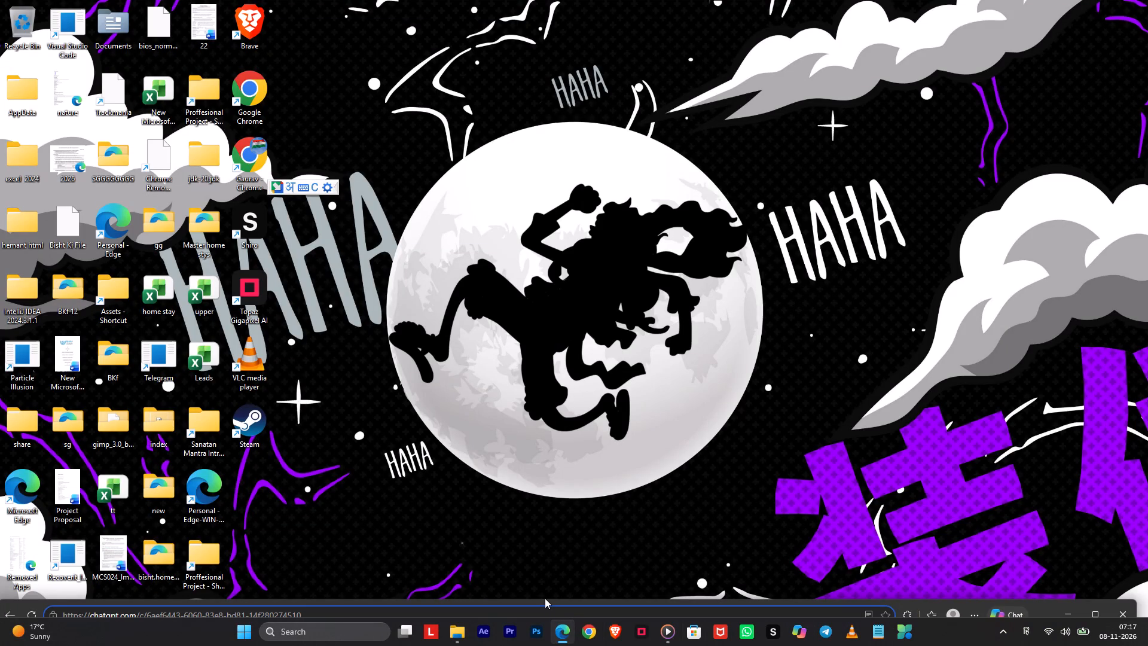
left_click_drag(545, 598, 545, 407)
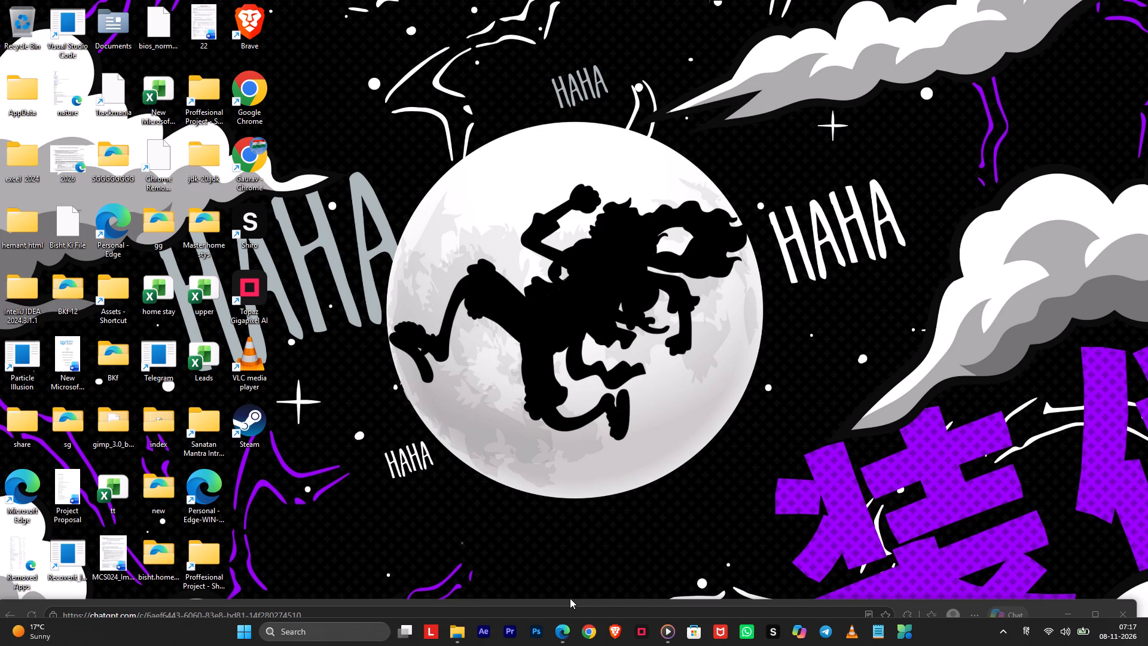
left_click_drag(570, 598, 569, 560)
Close the off-screen Edge window holding the ChatGPT lyrics chat.
left_click(1120, 605)
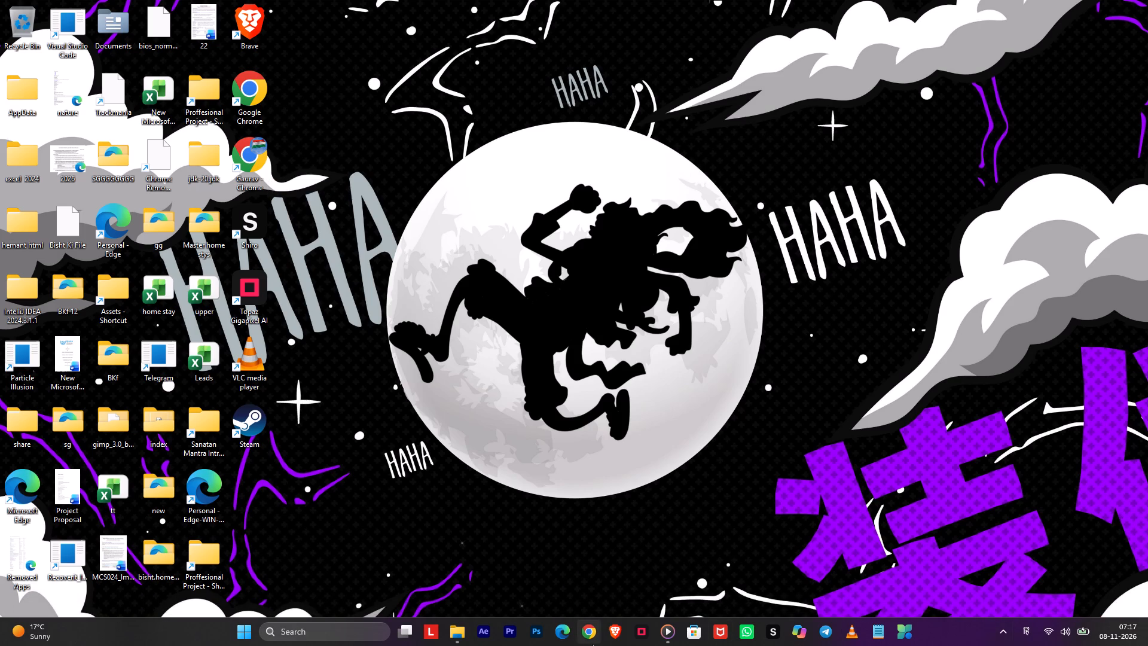
Open a new Edge window and maximise it so it fills the screen.
left_click(574, 639)
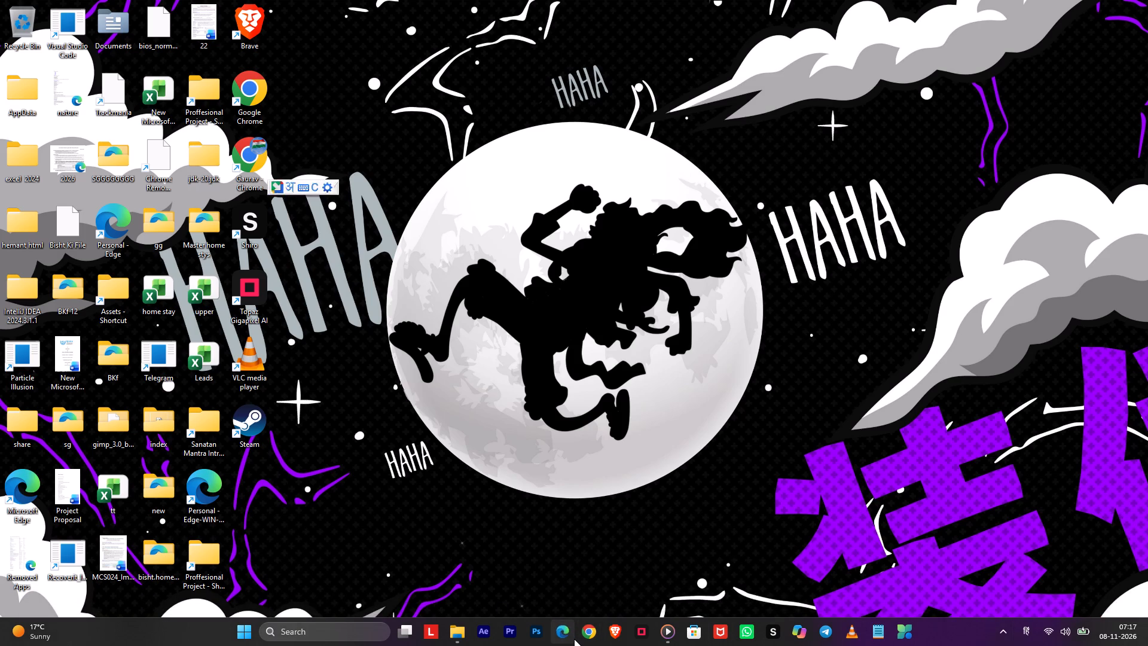
left_click(573, 639)
left_click(573, 639)
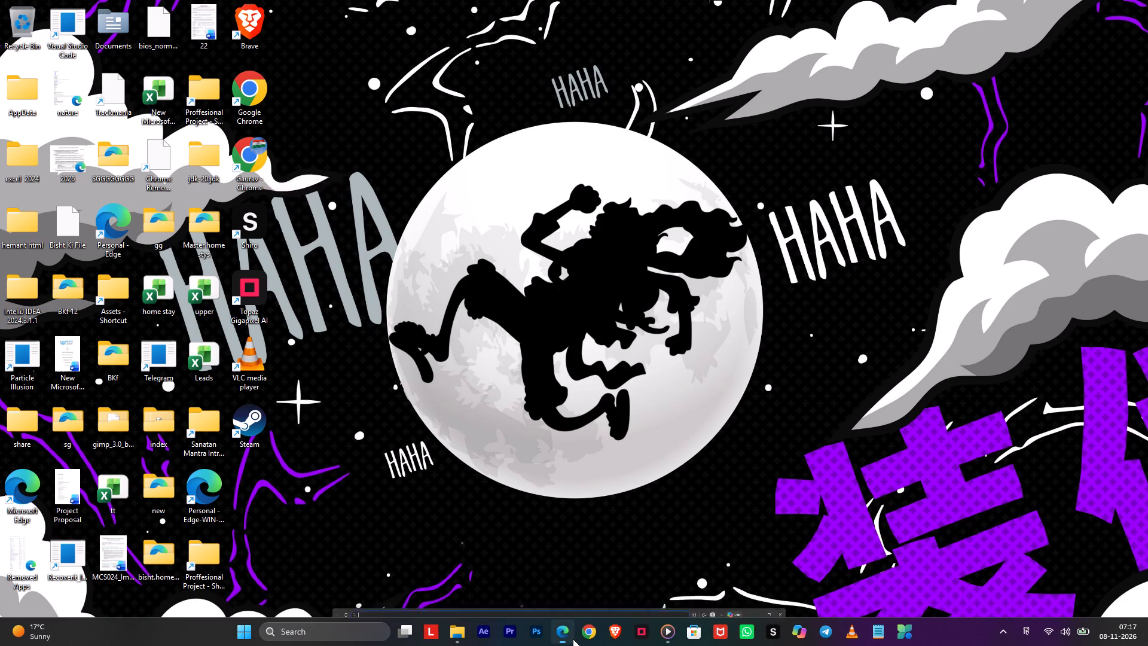
left_click(546, 604)
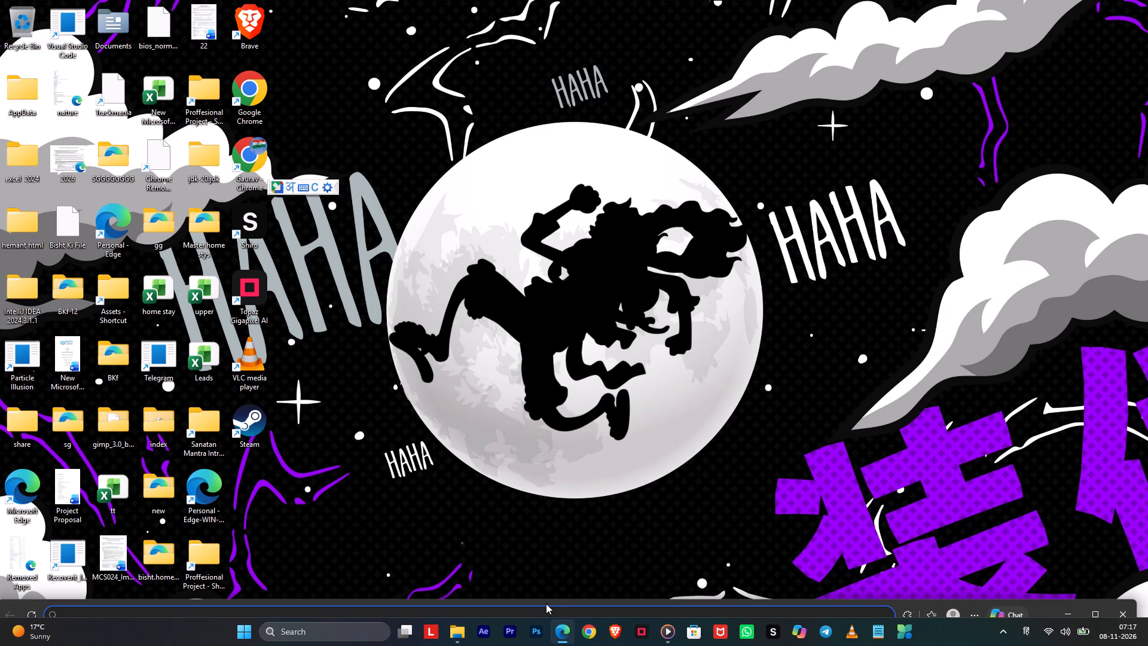
left_click_drag(537, 599, 553, 463)
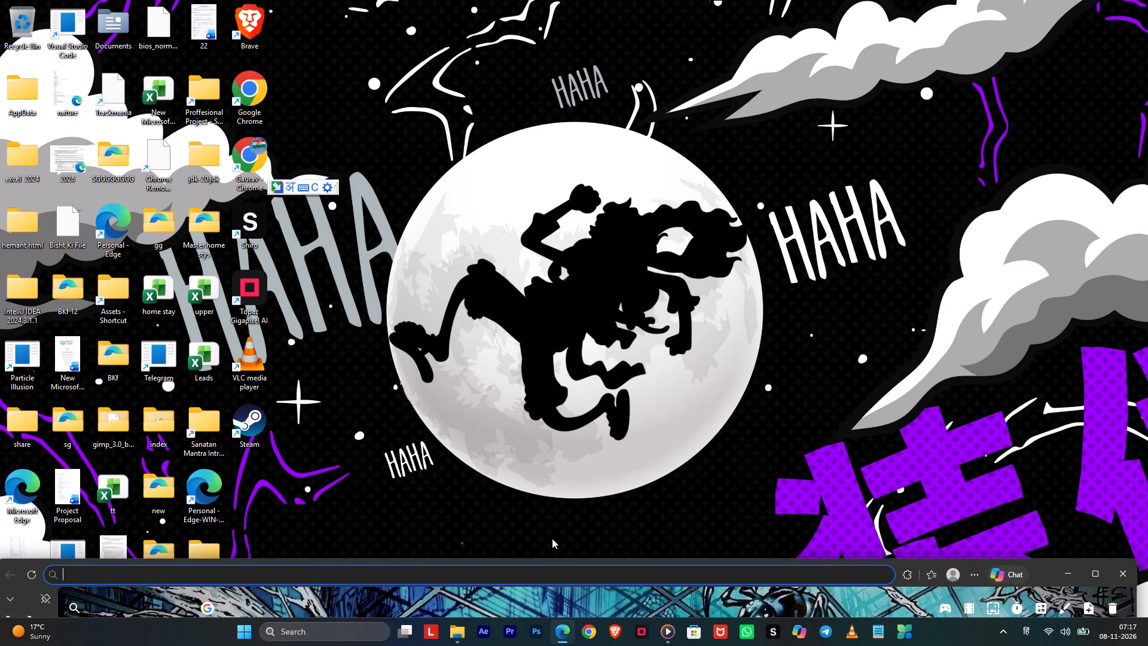
left_click_drag(548, 555, 546, 547)
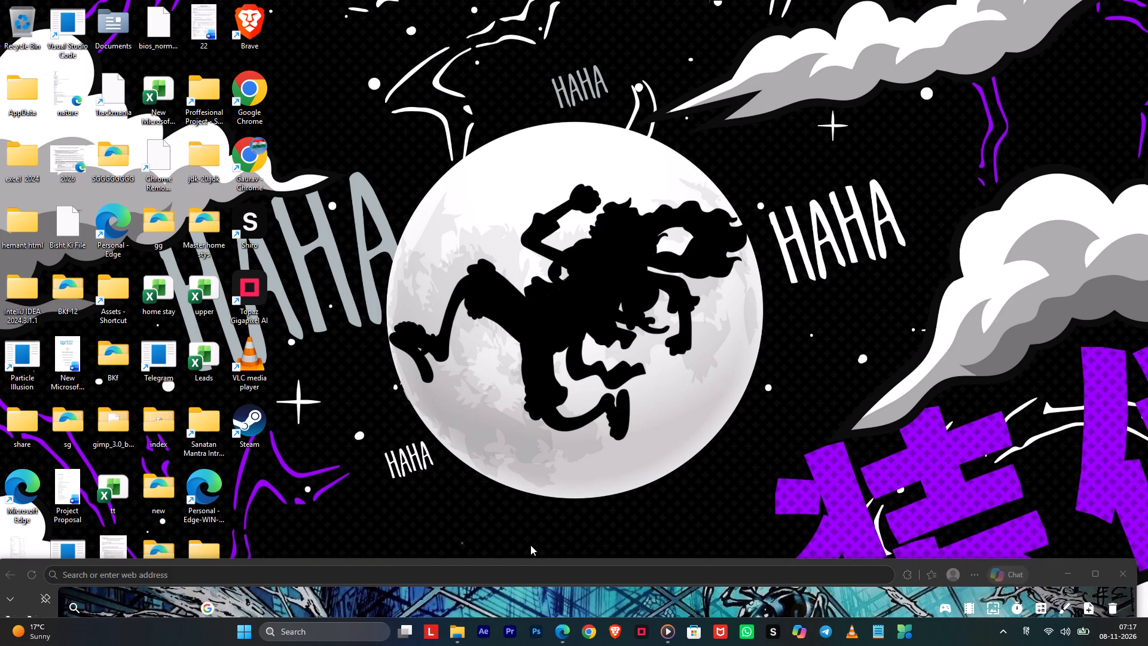
left_click_drag(529, 560, 538, 476)
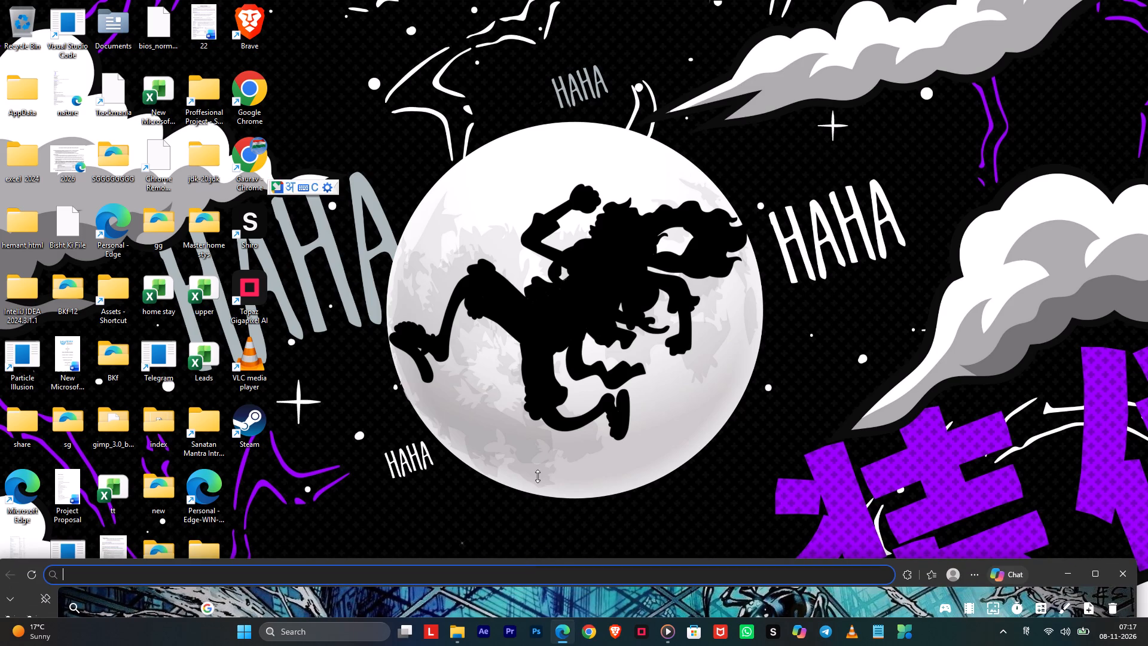
left_click_drag(538, 476, 538, 478)
left_click_drag(530, 553, 530, 552)
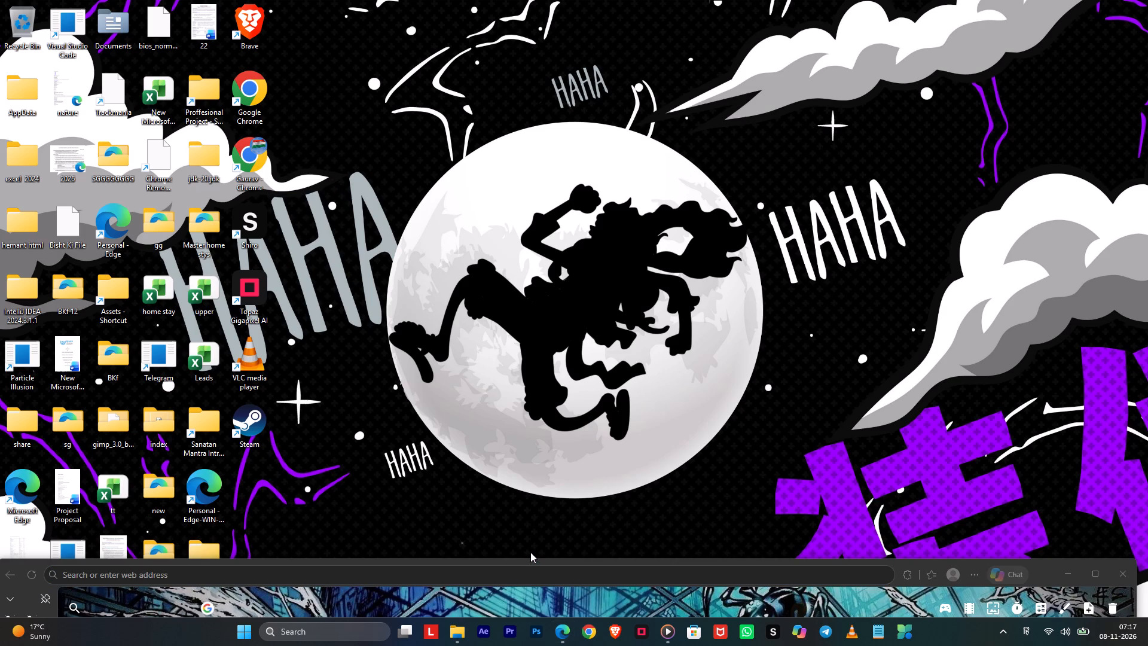
left_click_drag(530, 552, 533, 519)
left_click_drag(524, 568, 532, 460)
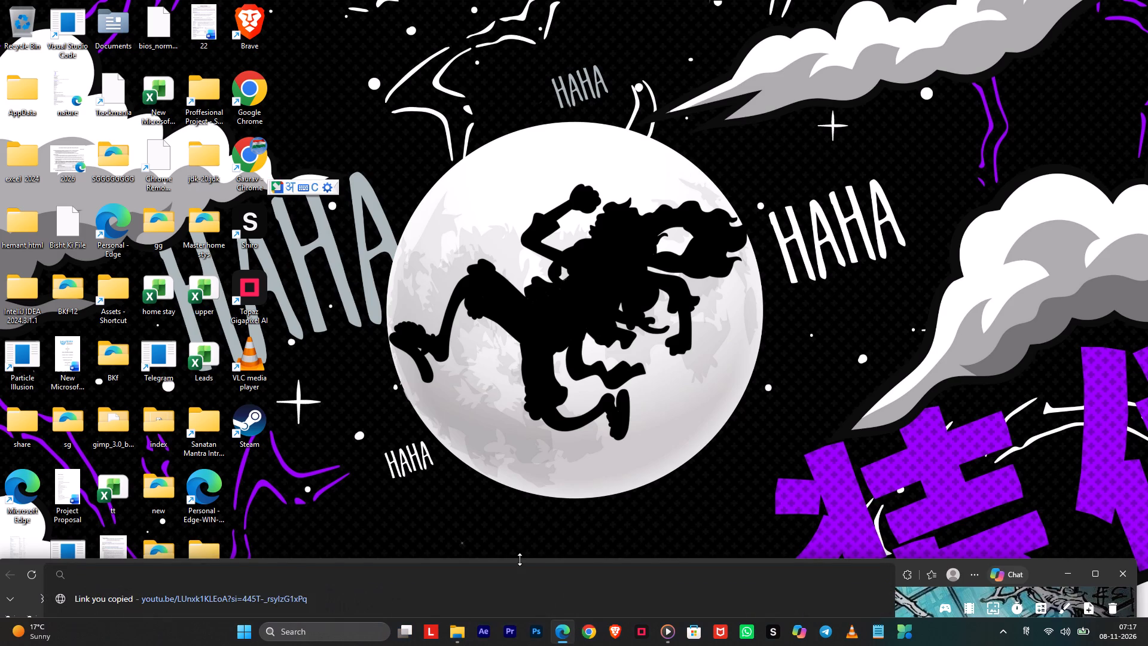
left_click_drag(520, 559, 524, 503)
left_click(1100, 568)
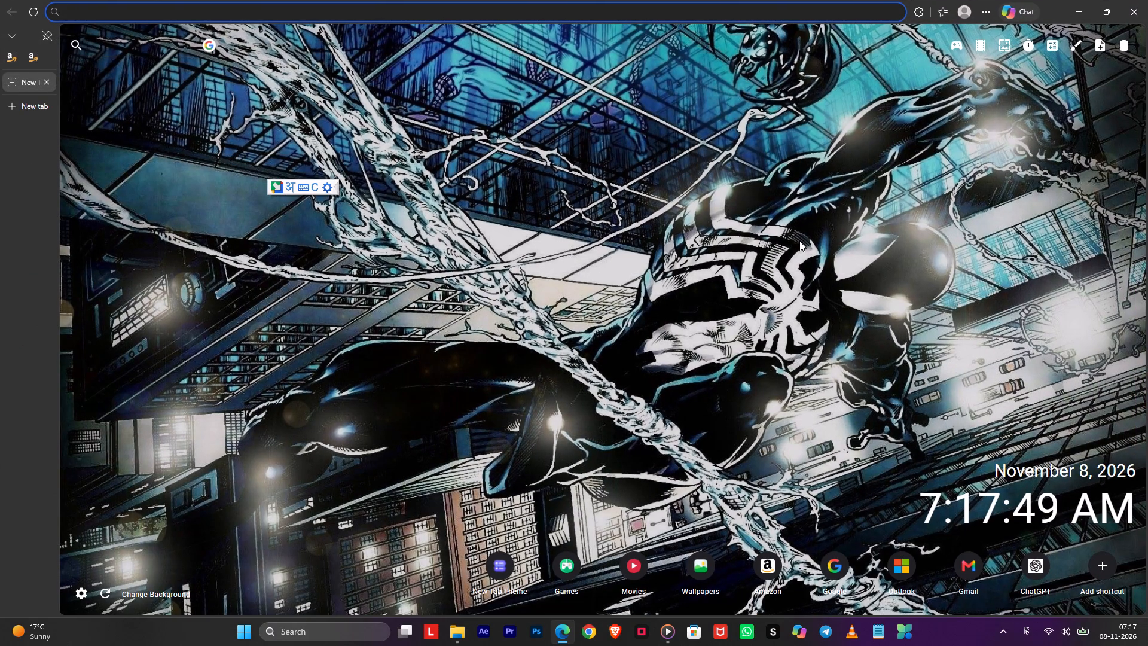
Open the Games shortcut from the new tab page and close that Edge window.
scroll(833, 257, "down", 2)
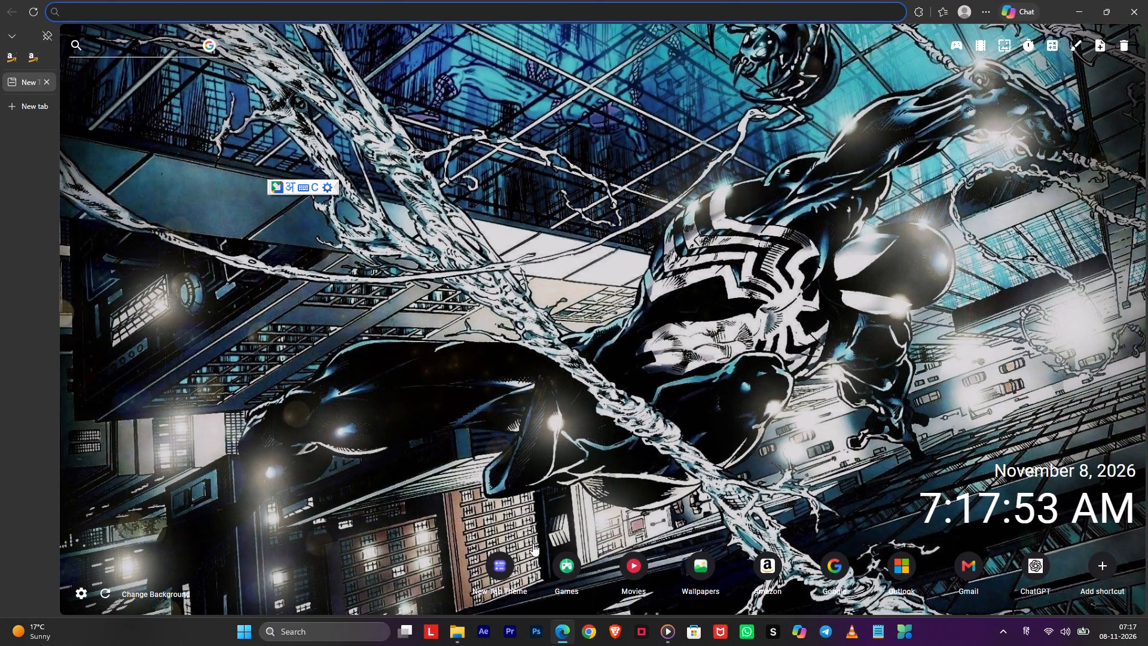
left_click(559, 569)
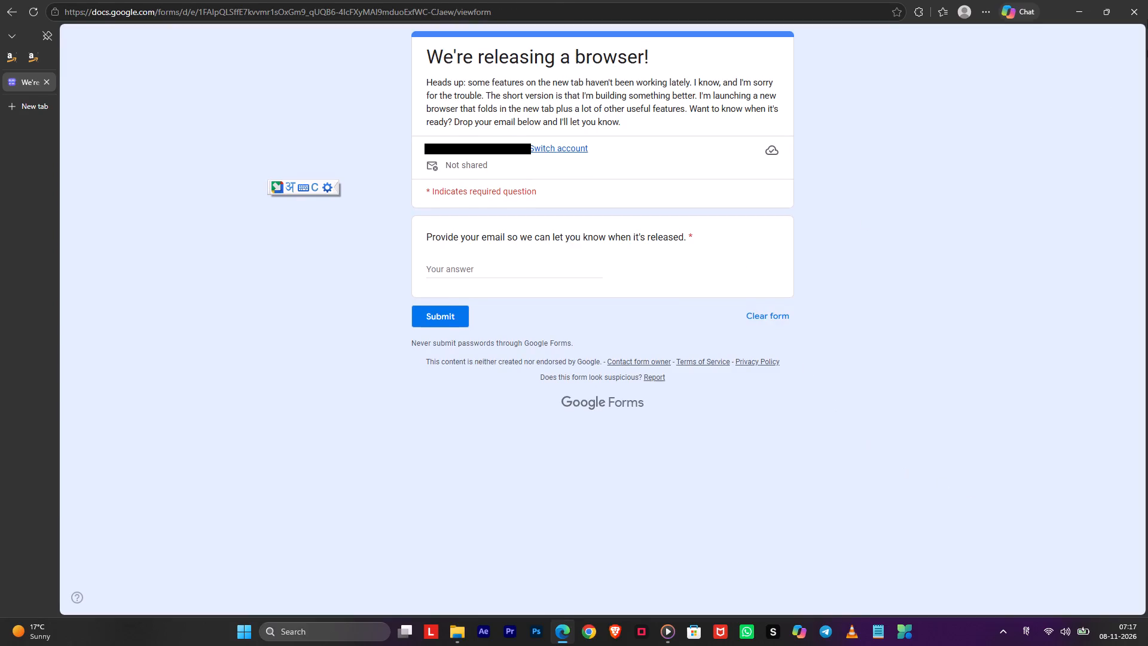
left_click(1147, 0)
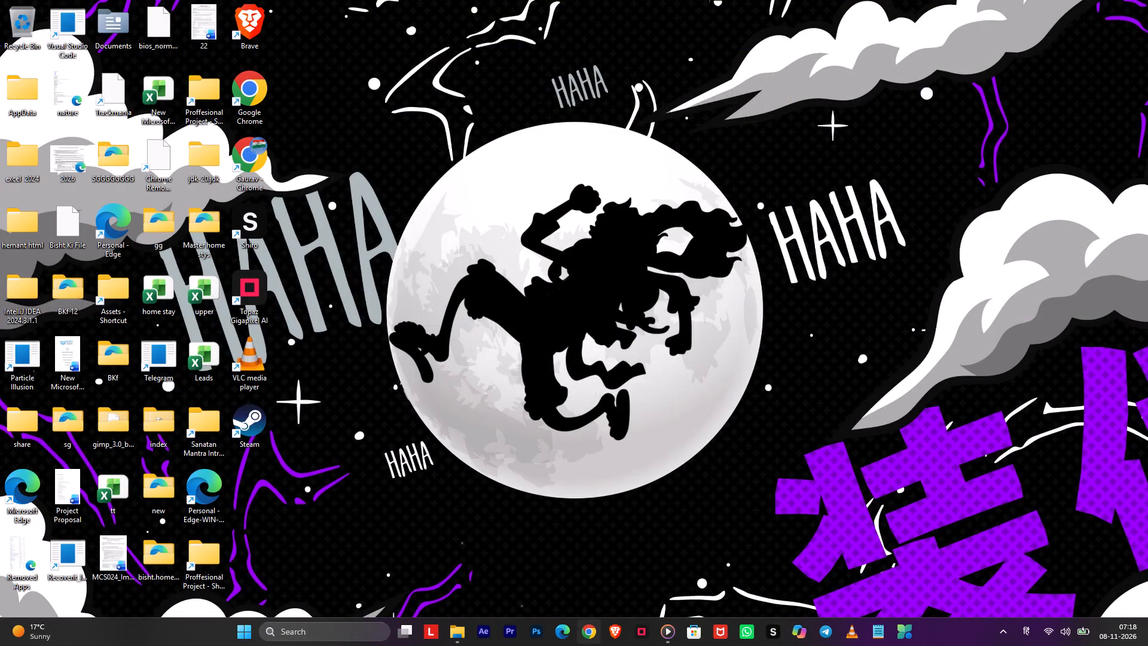
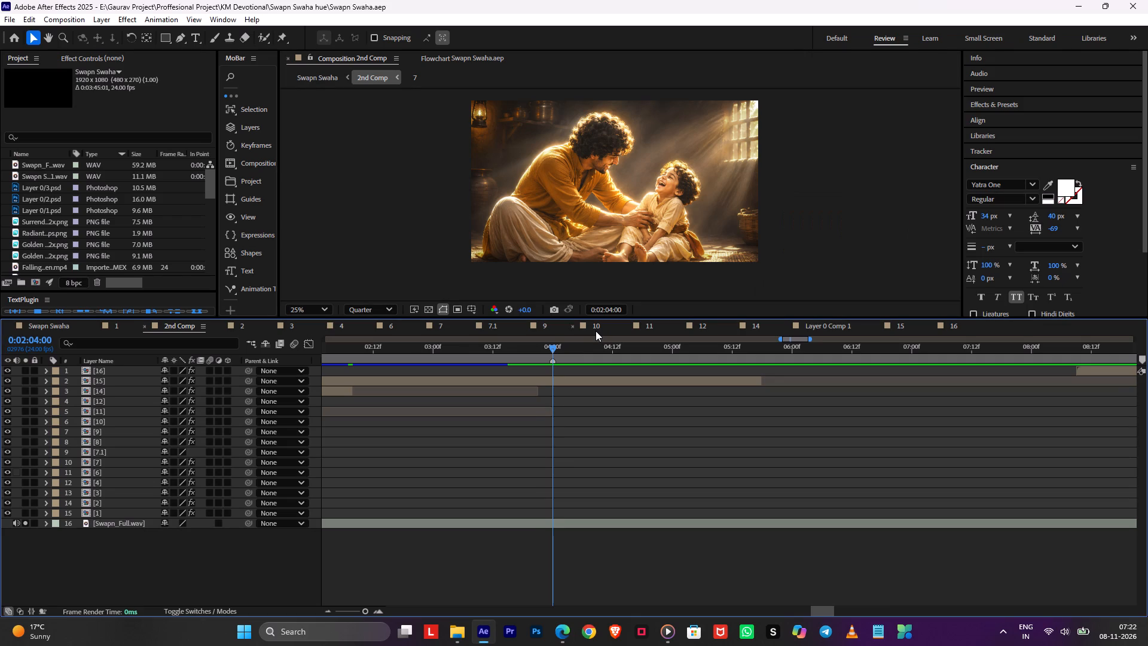
key("space")
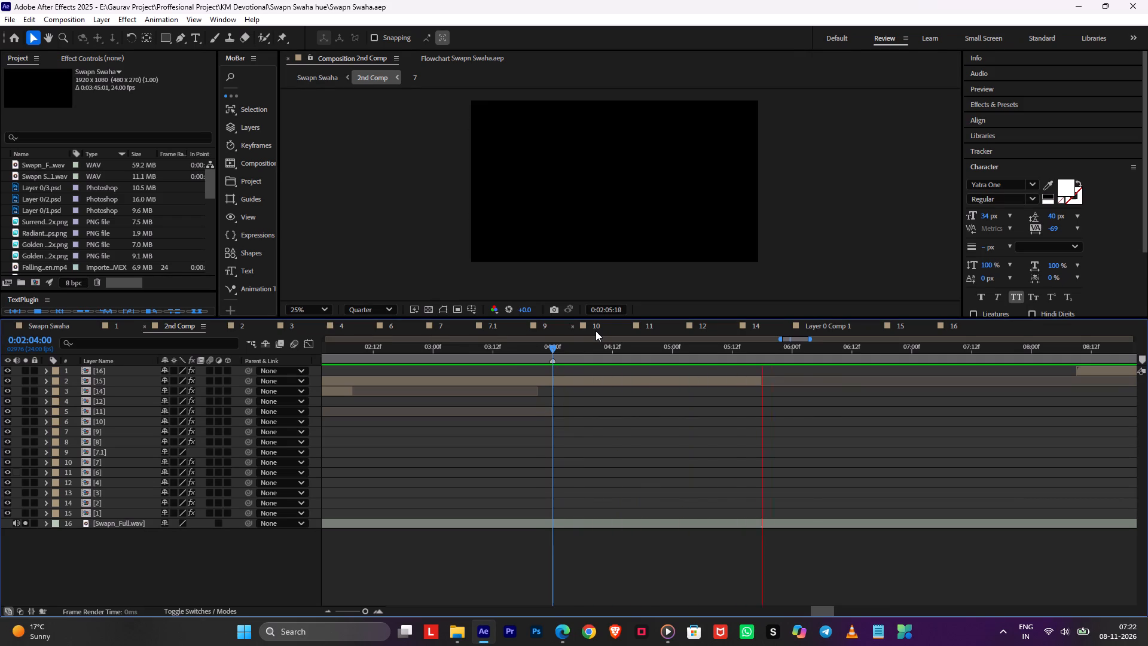
key("alt+Tab")
key("alt+Tab")
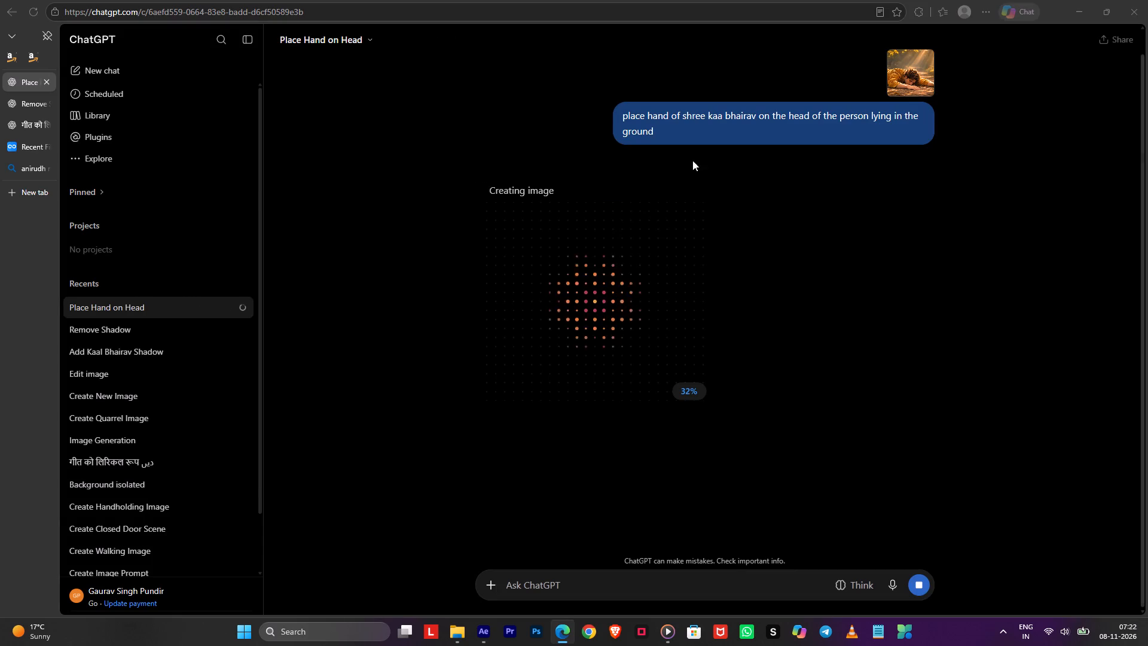
left_click(632, 426, "alt")
key("space")
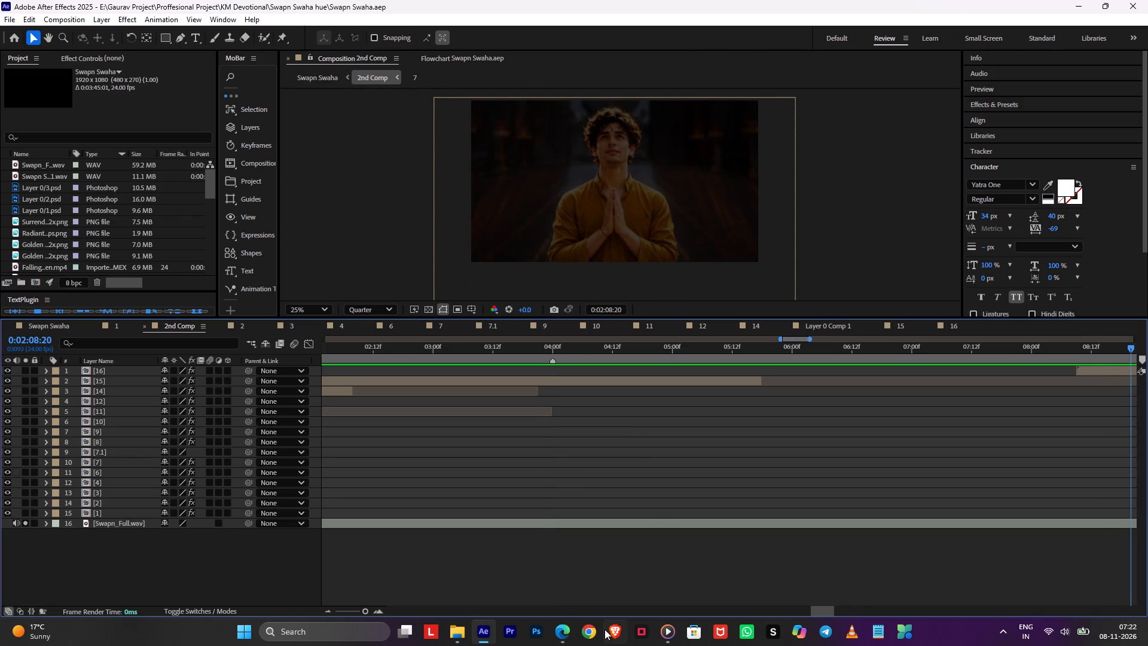
Pause the song in Media Player and return to After Effects.
left_click(665, 641)
key("space")
key("alt+Tab")
Preview 2nd Comp around layer 16, from 0:02:17:00 and again from 0:02:08:00.
scroll(761, 415, "down", 3, "alt")
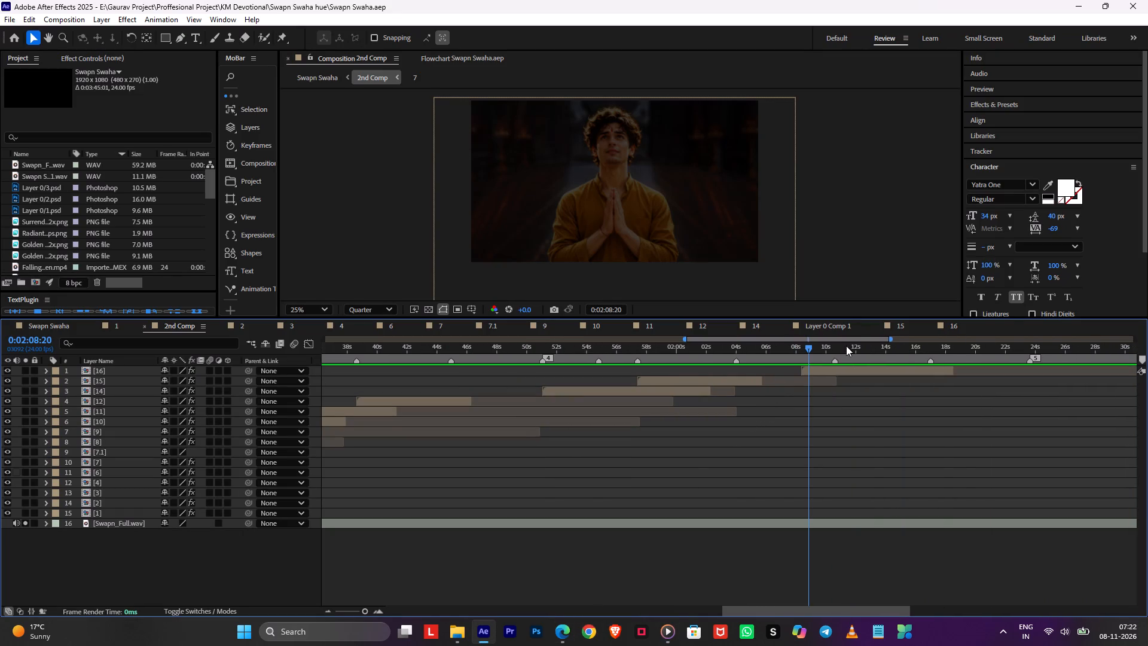
left_click_drag(849, 348, 919, 386)
key("space")
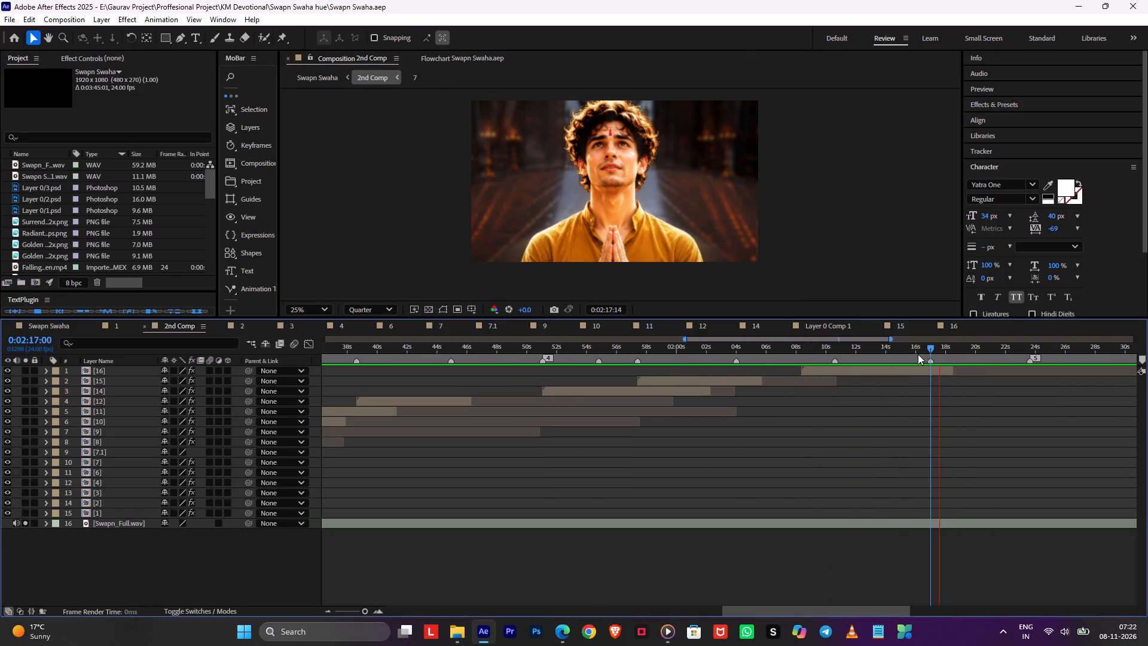
left_click_drag(918, 352, 890, 356)
scroll(899, 410, "up", 3)
scroll(896, 410, "up", 2, "alt")
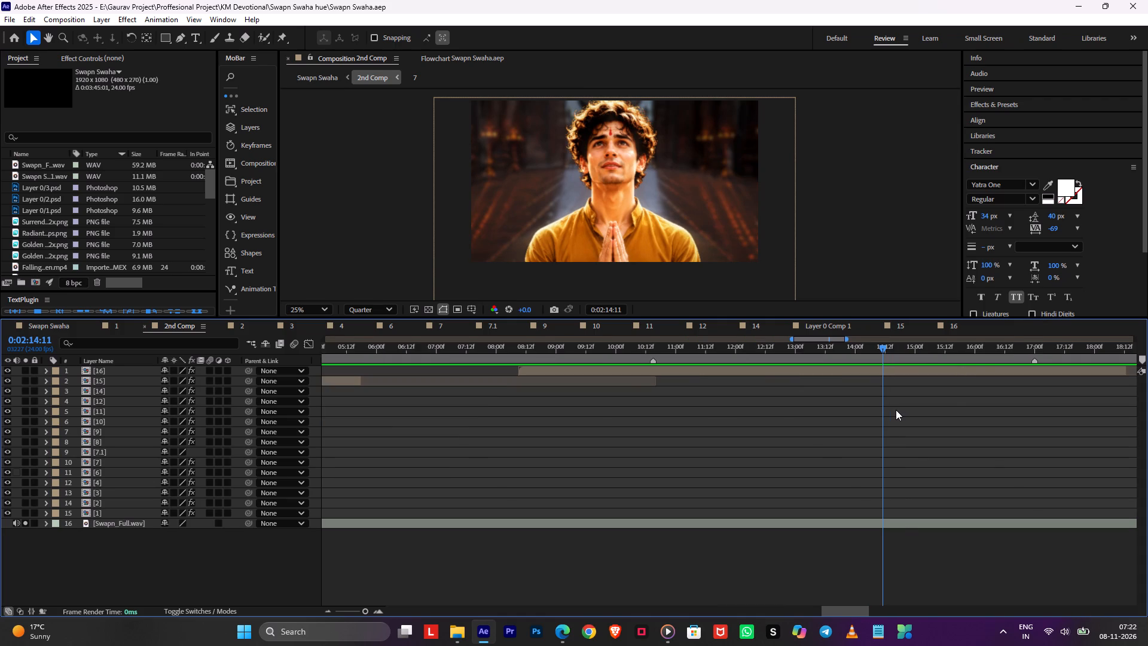
left_click_drag(760, 346, 496, 391)
key("space")
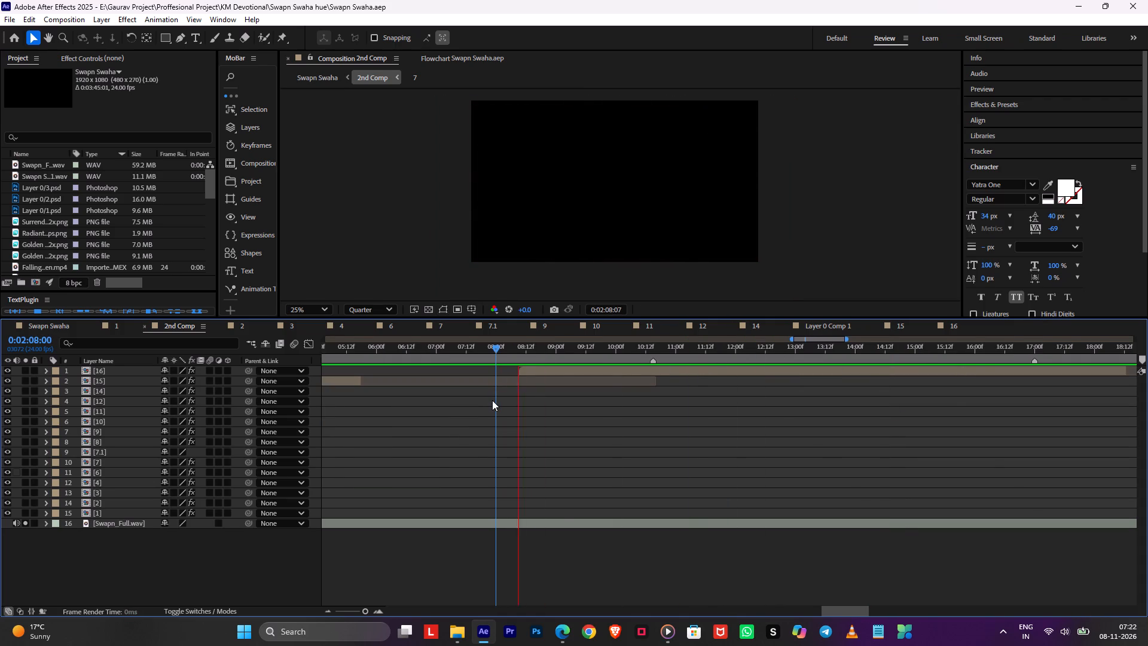
key("space")
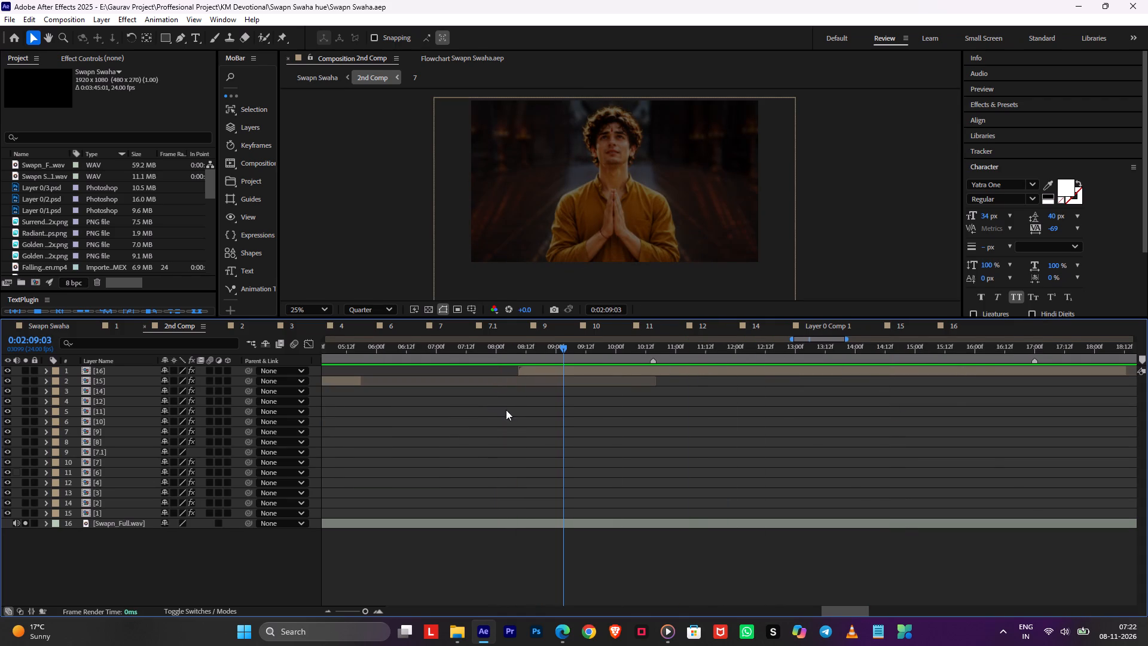
Save the Swapn Swaha project.
scroll(523, 428, "down", 2, "alt")
left_click(623, 452)
key("ctrl+s")
Play back 2nd Comp in stretches from 0:02:09:03 to review the timing of layer 16 against the song.
scroll(623, 455, "down", 1, "alt")
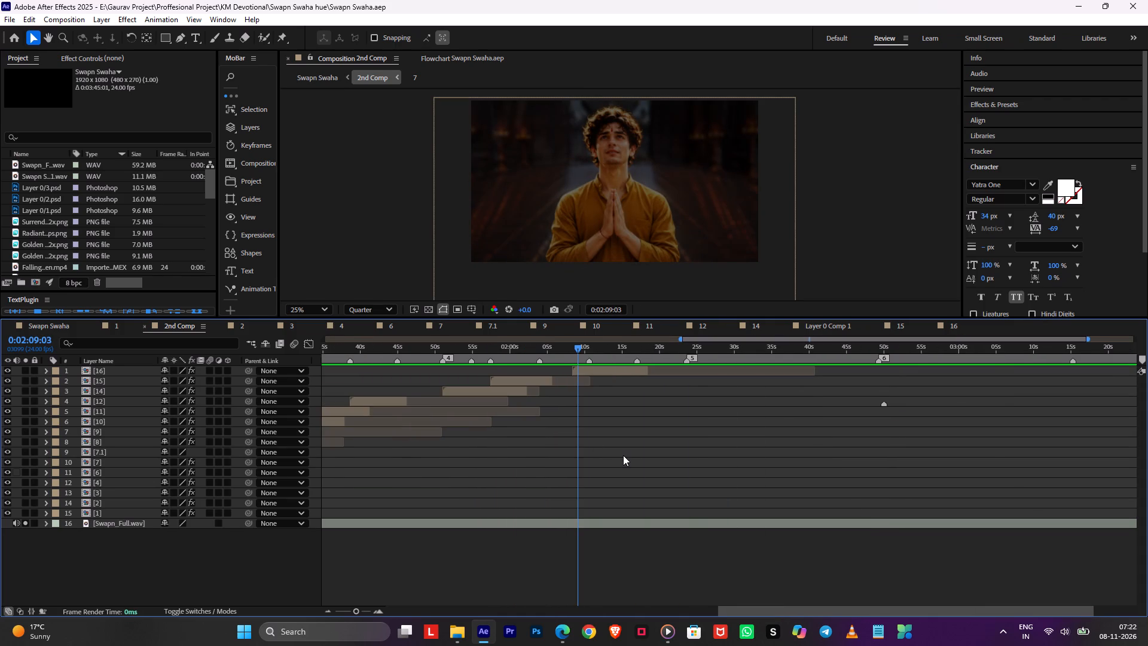
key("space")
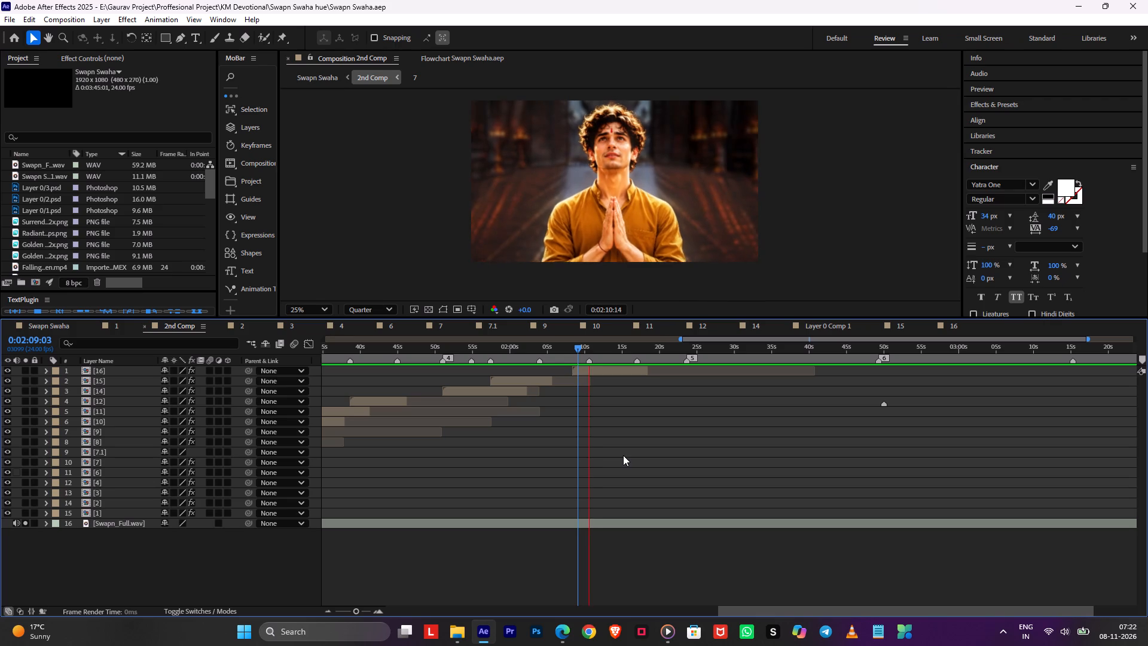
key("space")
scroll(623, 455, "up", 3, "alt")
key("space")
key("space")
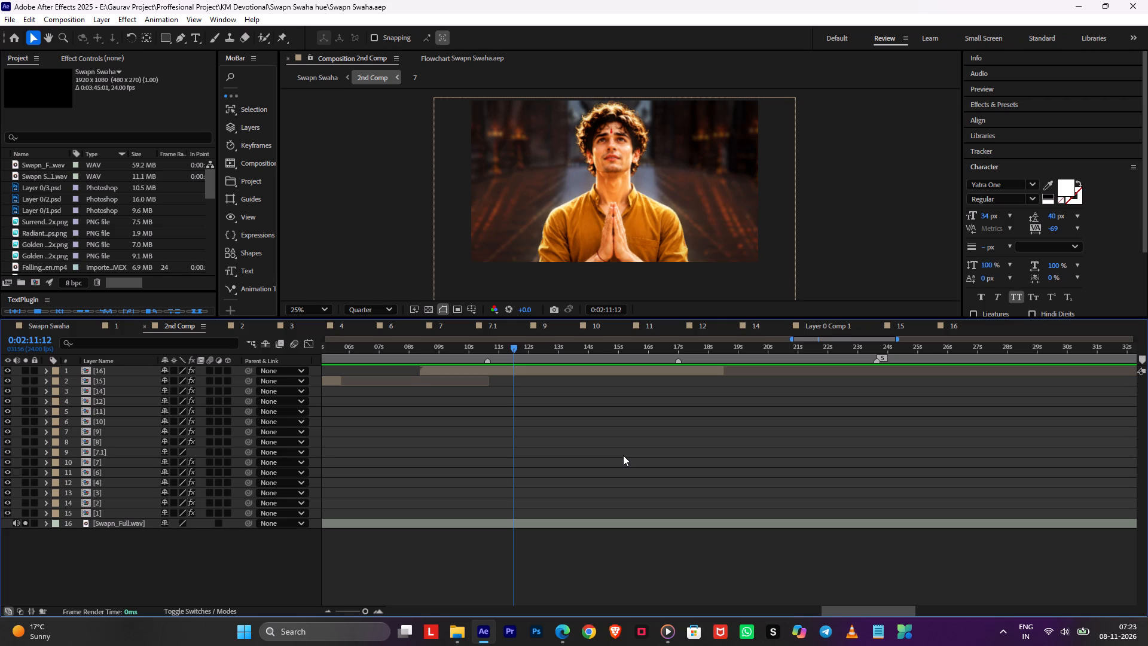
key("space")
scroll(623, 453, "down", 1, "alt")
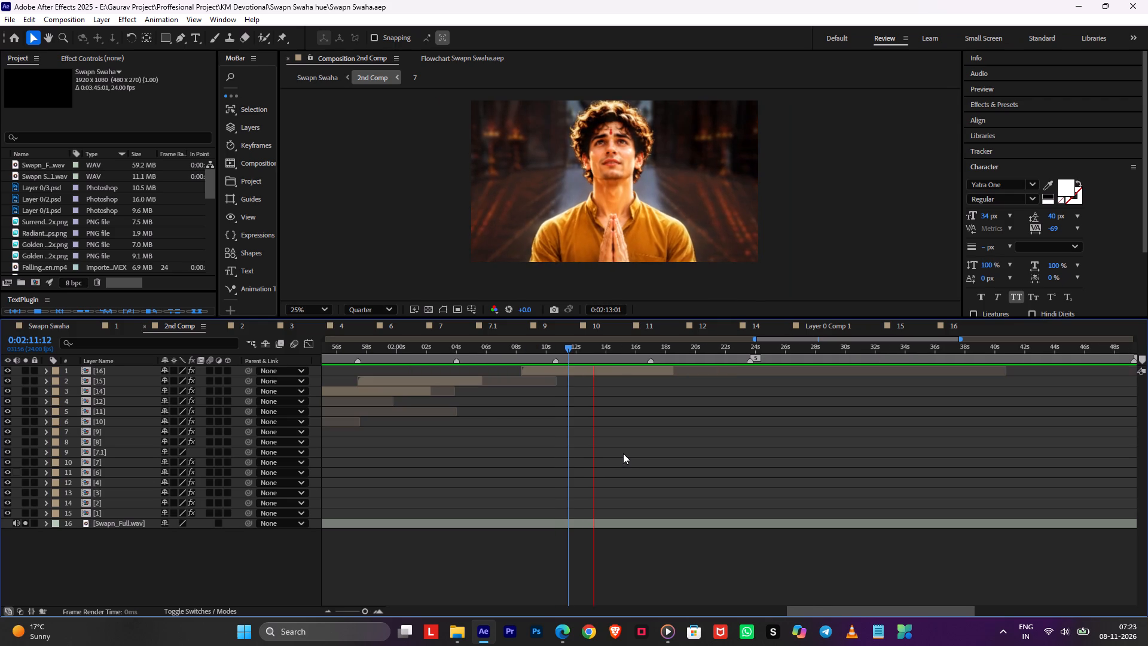
scroll(627, 459, "up", 1, "alt")
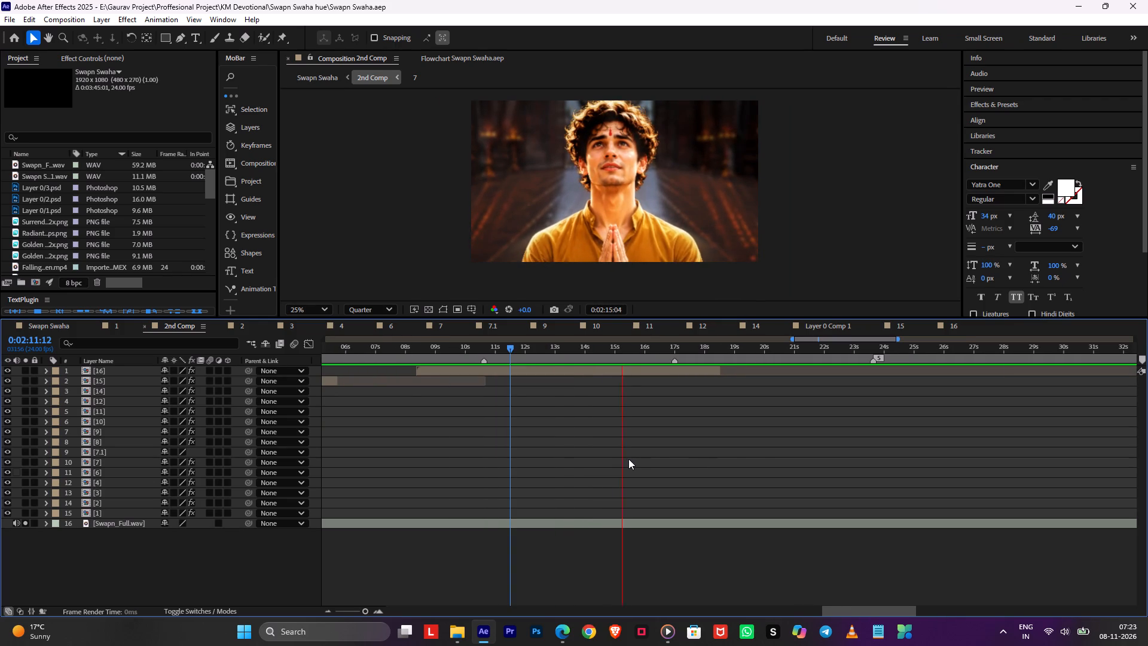
scroll(757, 453, "down", 1)
middle_click_drag(757, 453, 643, 461)
key("space")
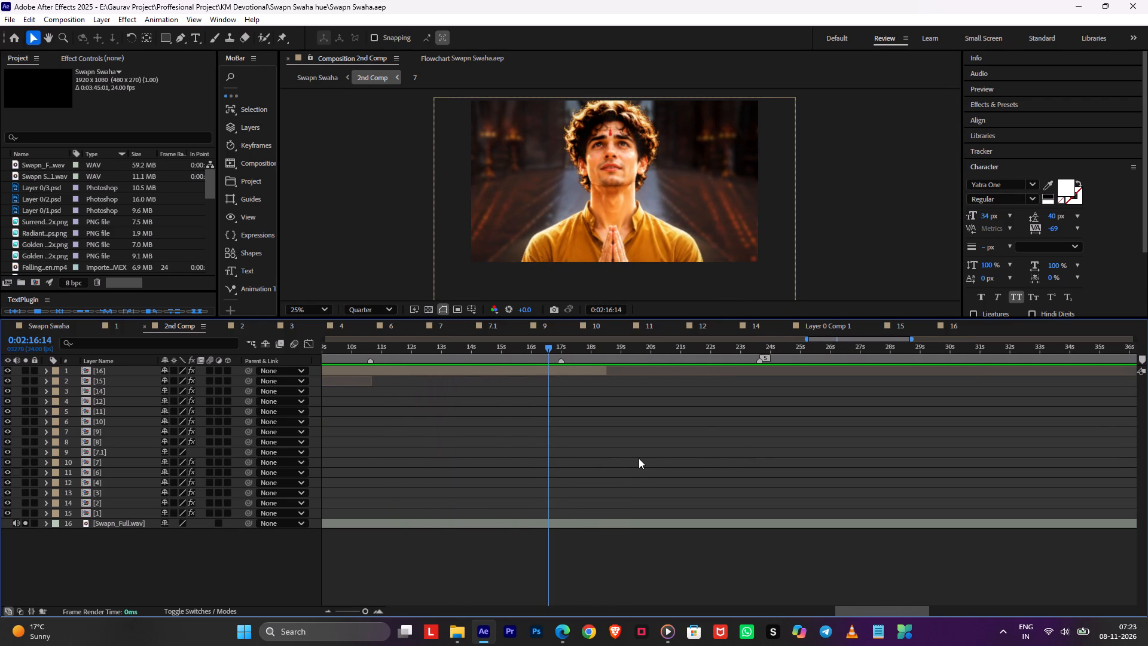
Play 2nd Comp on from 0:02:16:14, stop at about 0:02:29:15 and add a composition marker there.
key("space")
scroll(639, 458, "up", 2, "alt")
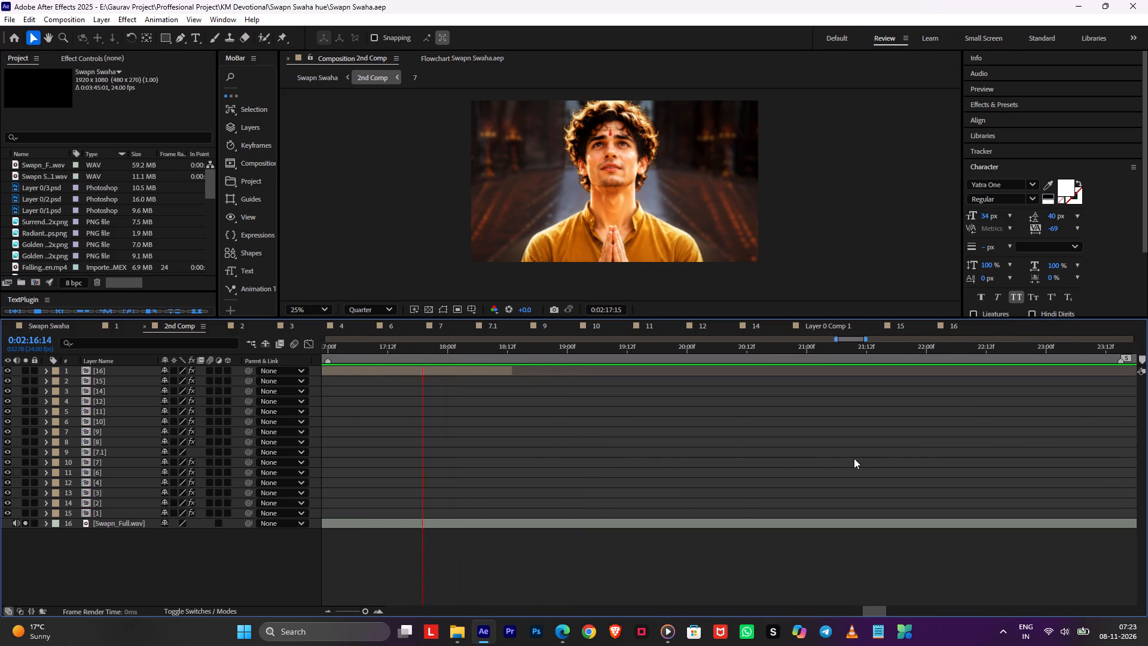
scroll(854, 458, "down", 1, "alt")
middle_click_drag(854, 458, 602, 483)
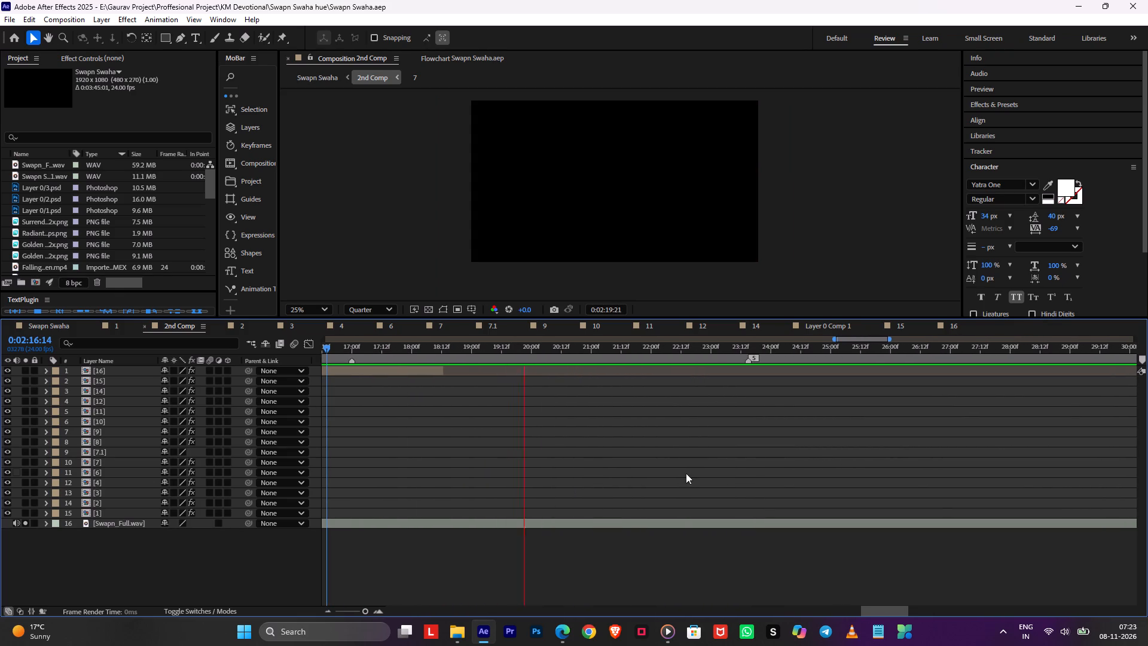
scroll(748, 467, "down", 1, "alt")
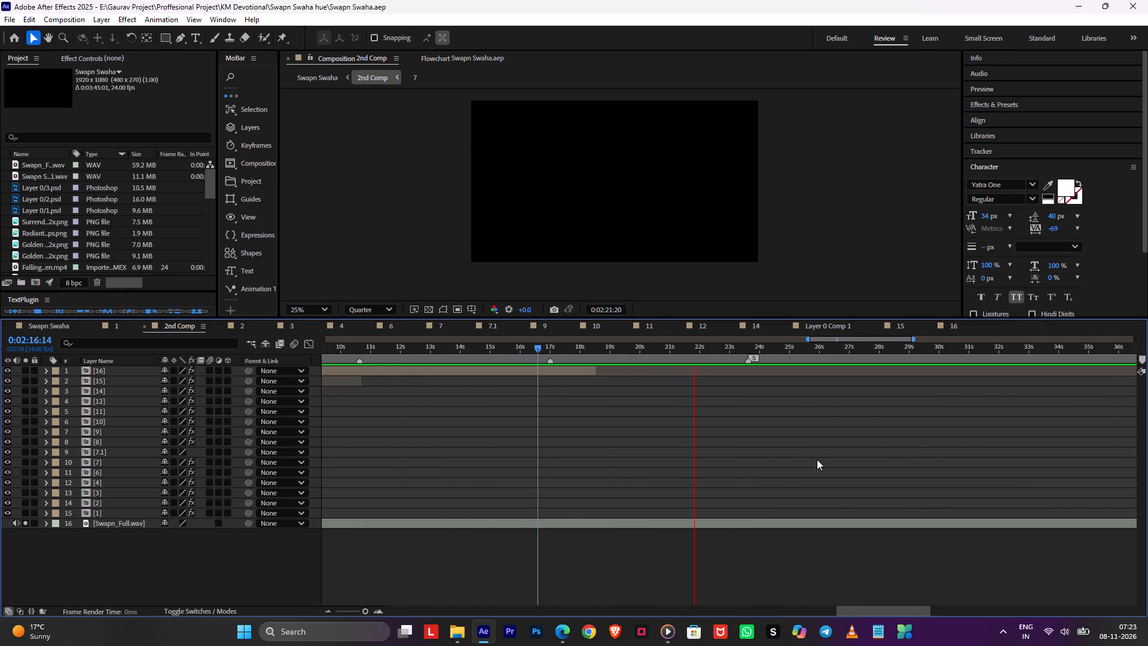
scroll(841, 456, "down", 2, "alt")
scroll(841, 456, "up", 1, "alt")
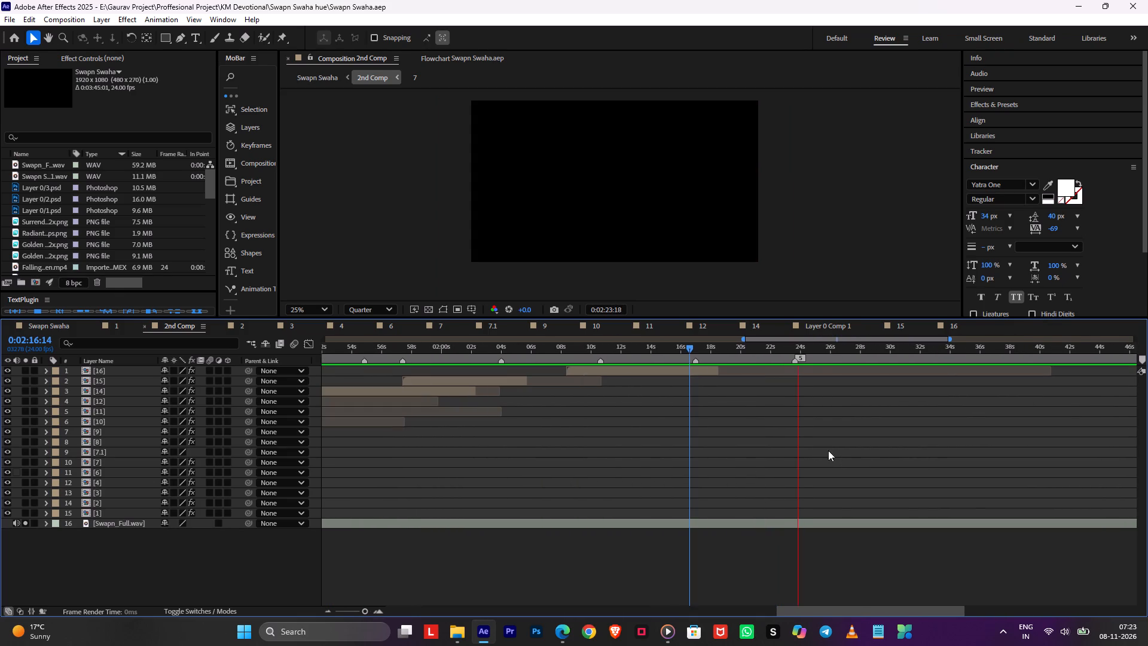
scroll(833, 412, "down", 1, "alt")
scroll(845, 413, "down", 1)
middle_click_drag(845, 413, 767, 406)
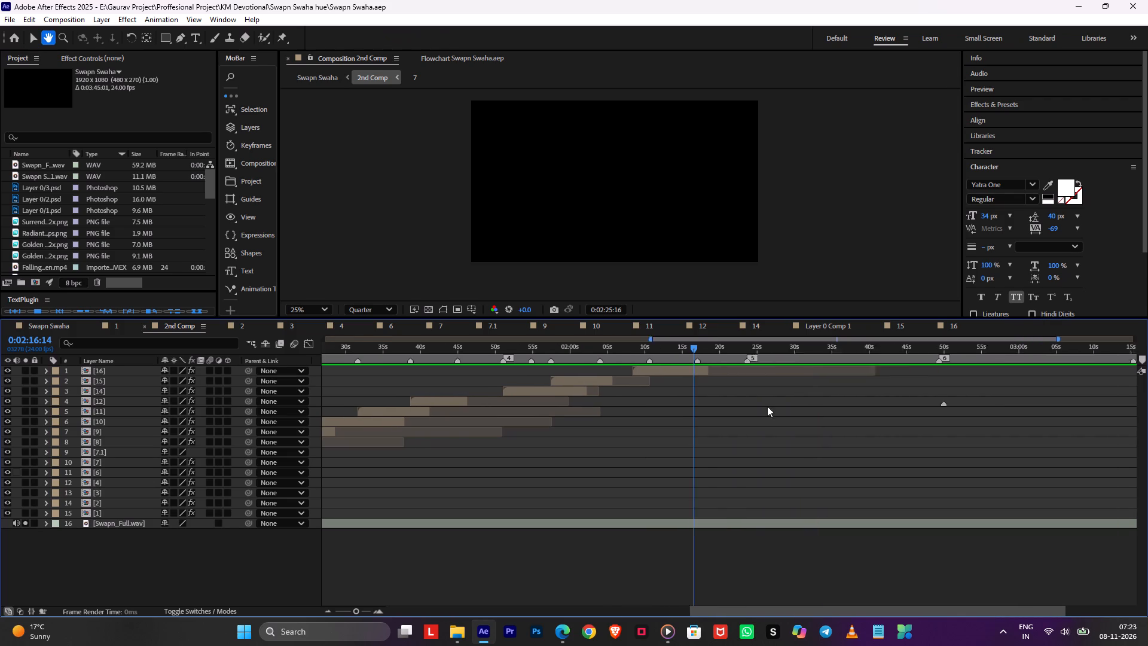
middle_click_drag(767, 406, 759, 406)
scroll(765, 403, "up", 1, "alt")
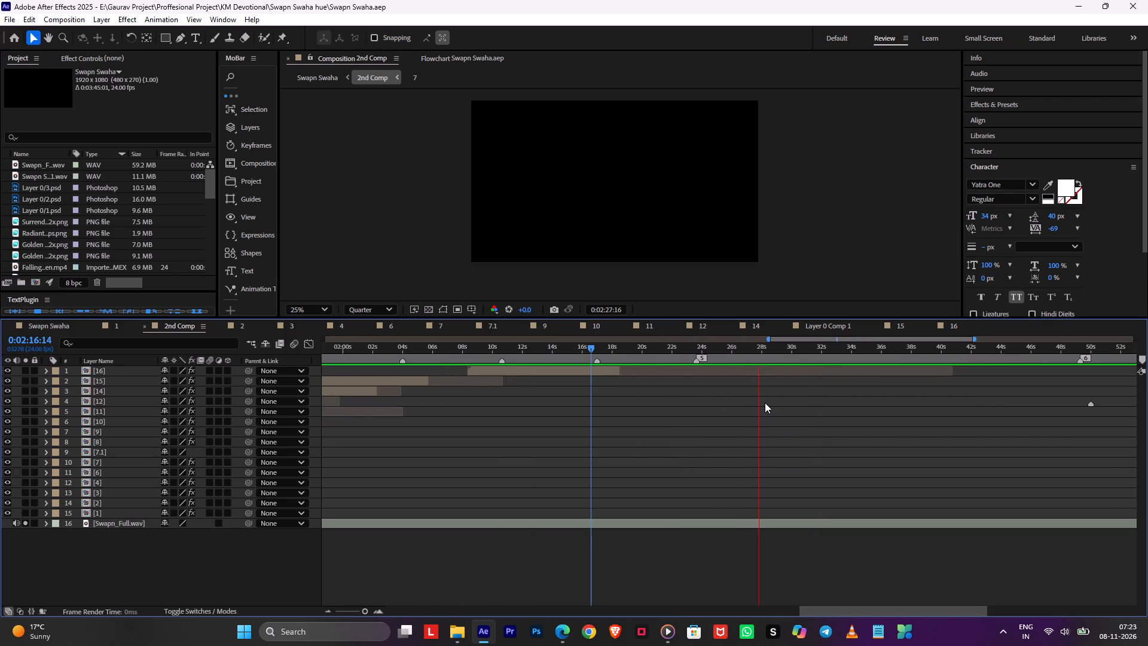
key("space")
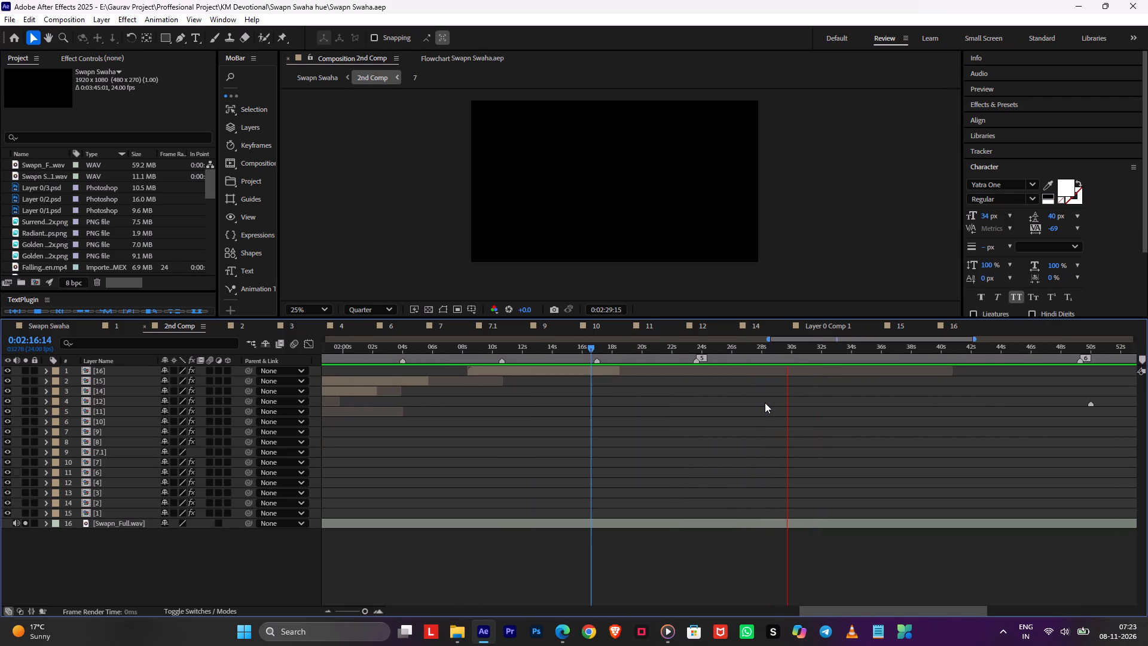
key("shift+z")
left_click_drag(724, 352, 710, 350, "shift")
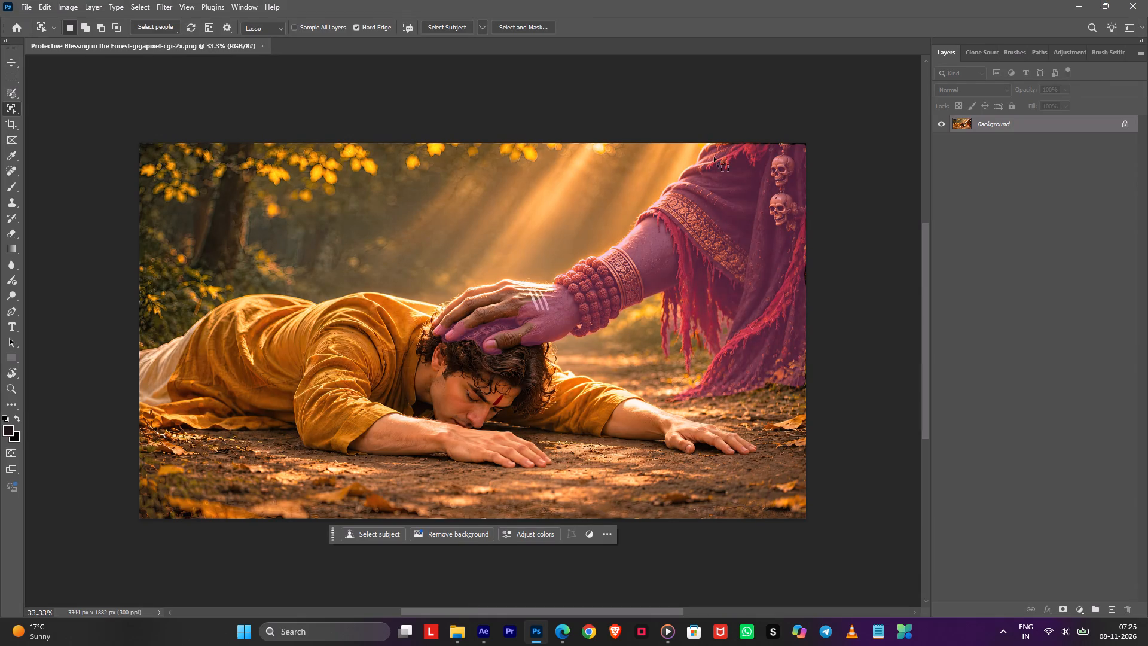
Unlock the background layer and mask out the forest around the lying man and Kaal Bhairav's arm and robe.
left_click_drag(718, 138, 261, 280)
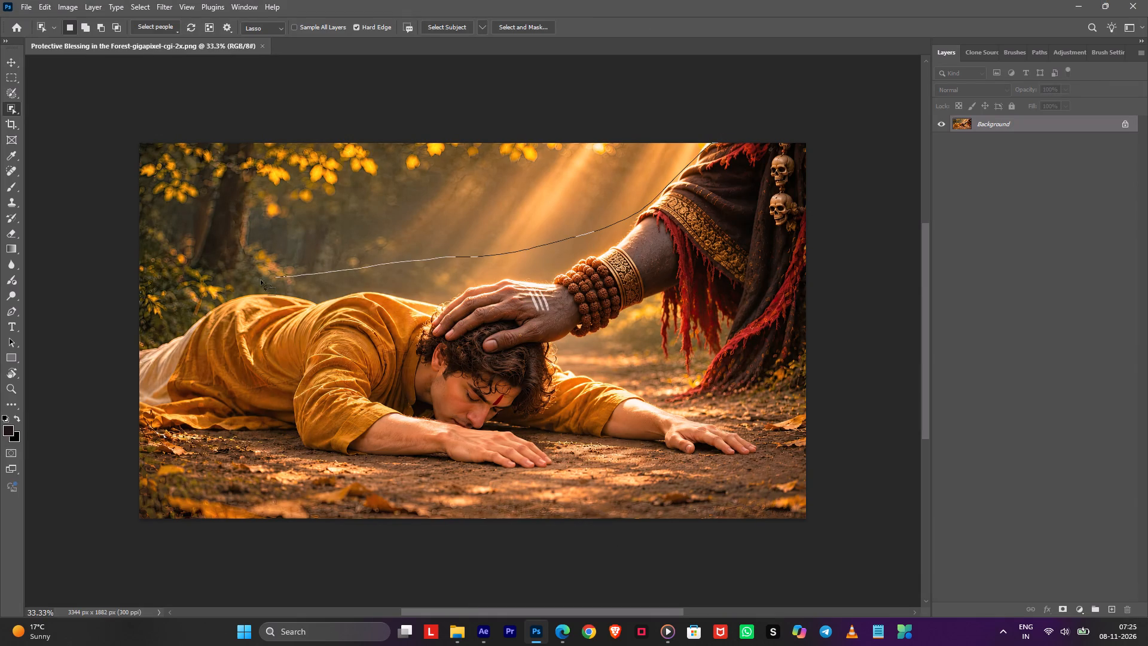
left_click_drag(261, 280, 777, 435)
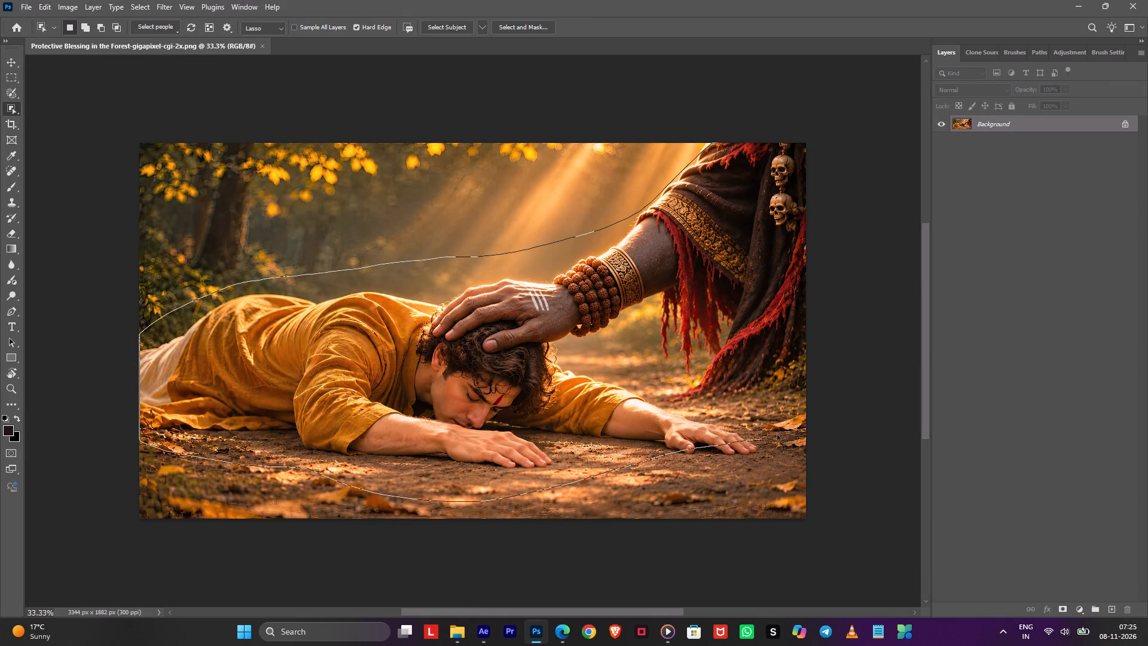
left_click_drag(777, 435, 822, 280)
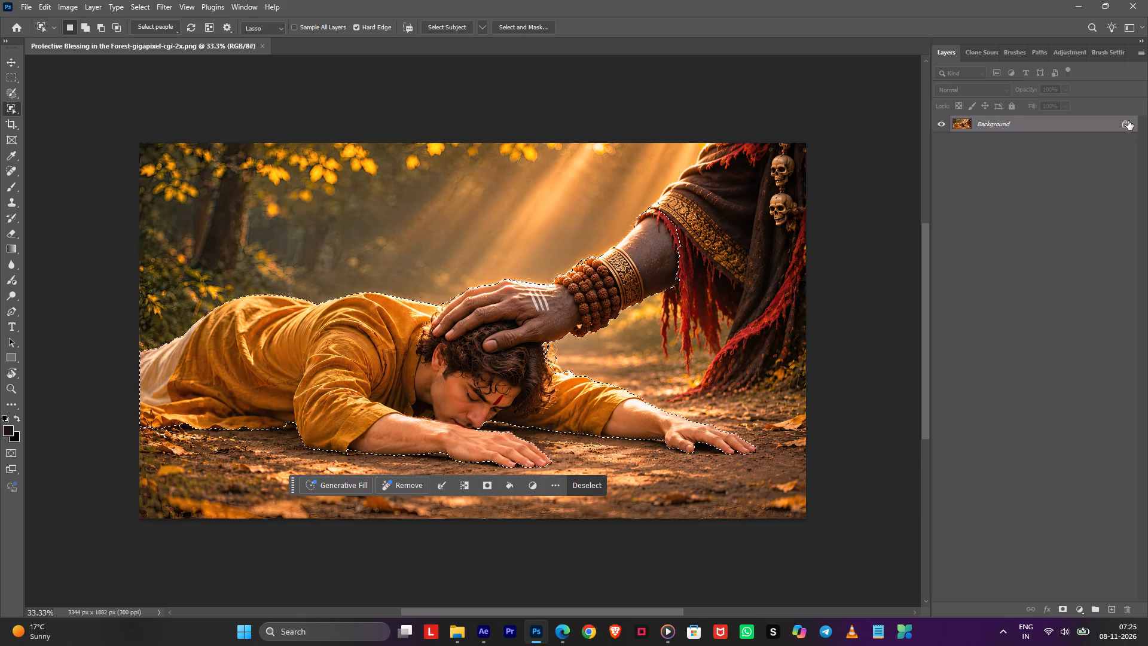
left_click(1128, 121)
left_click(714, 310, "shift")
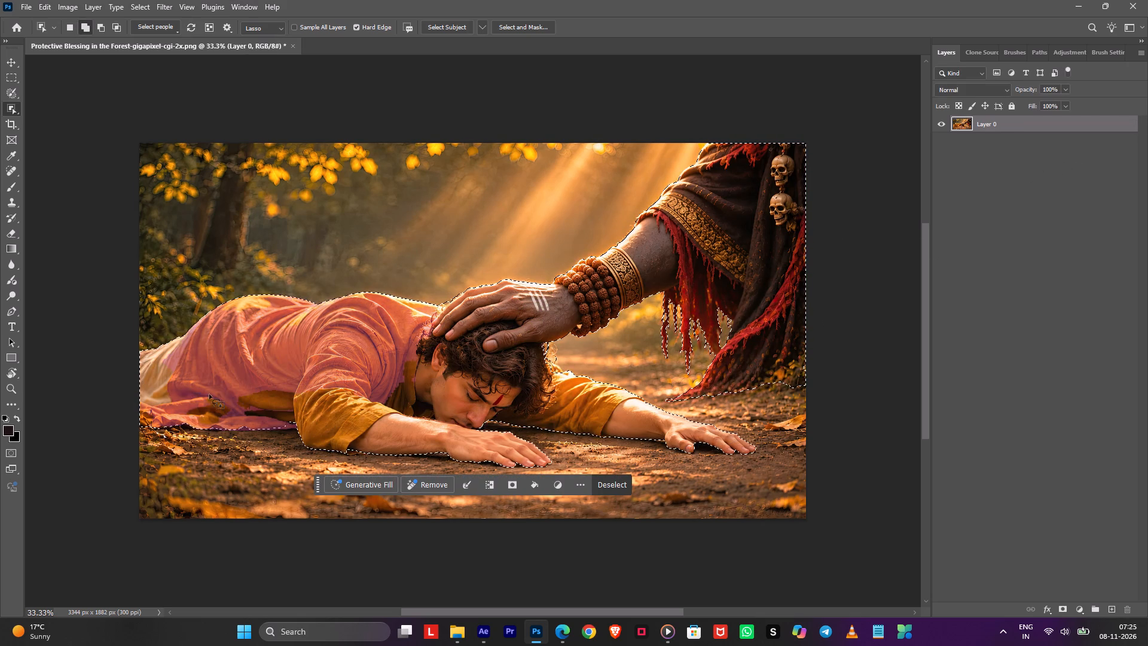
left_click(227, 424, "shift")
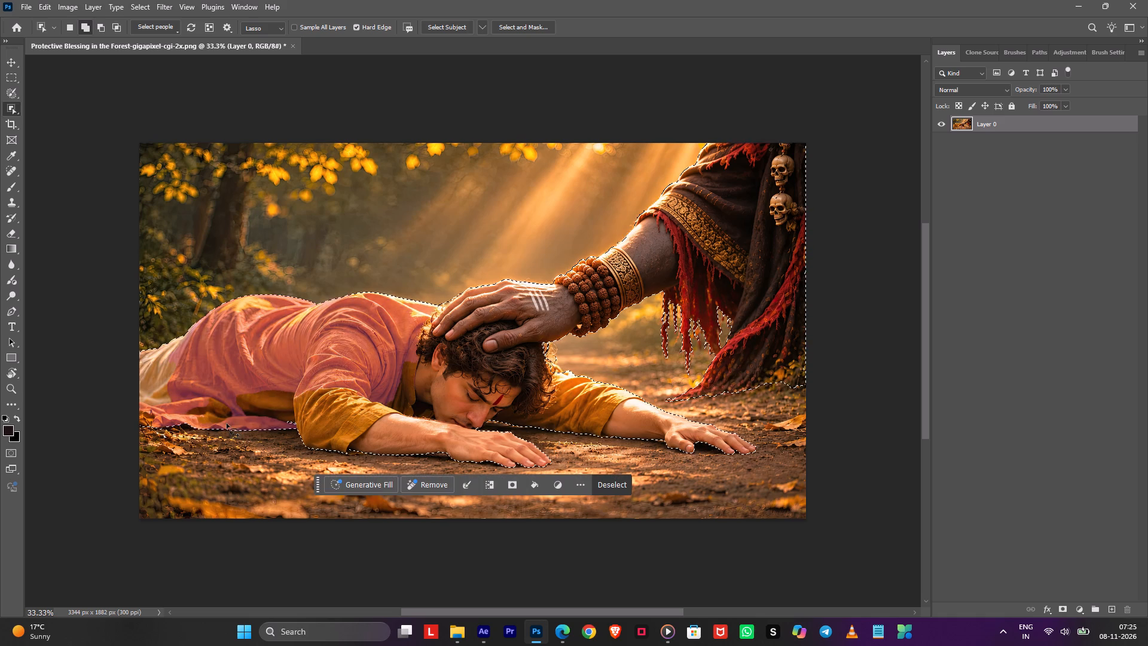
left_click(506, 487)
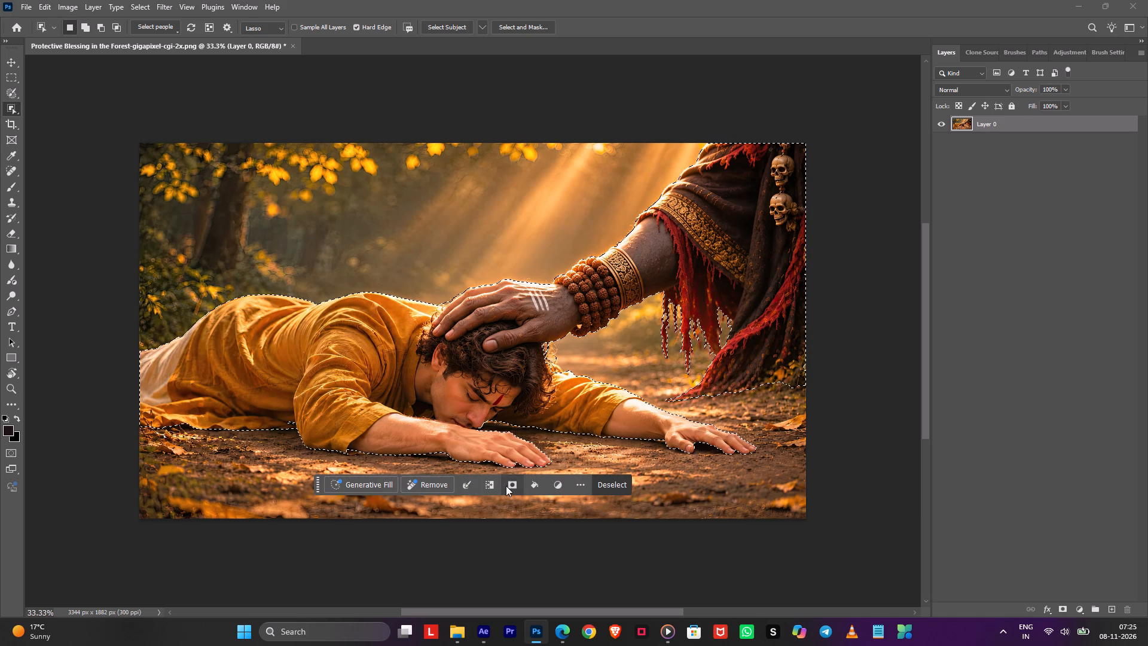
Look through the Downloads folder at the forest path and surrendering figure images.
left_click(456, 629)
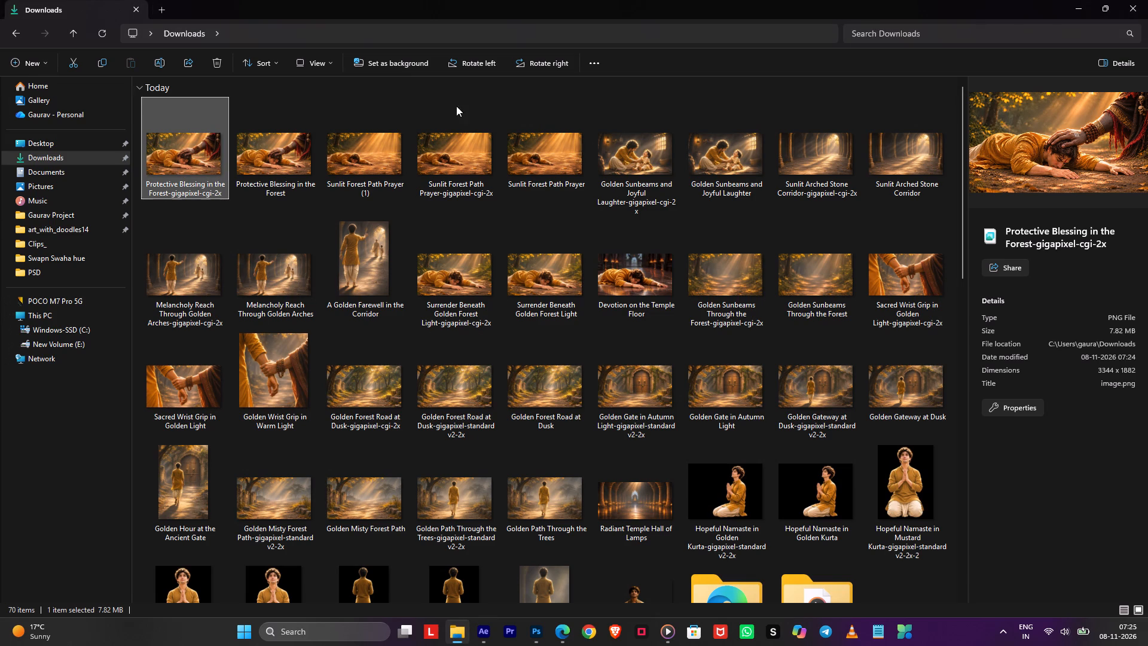
left_click(578, 172)
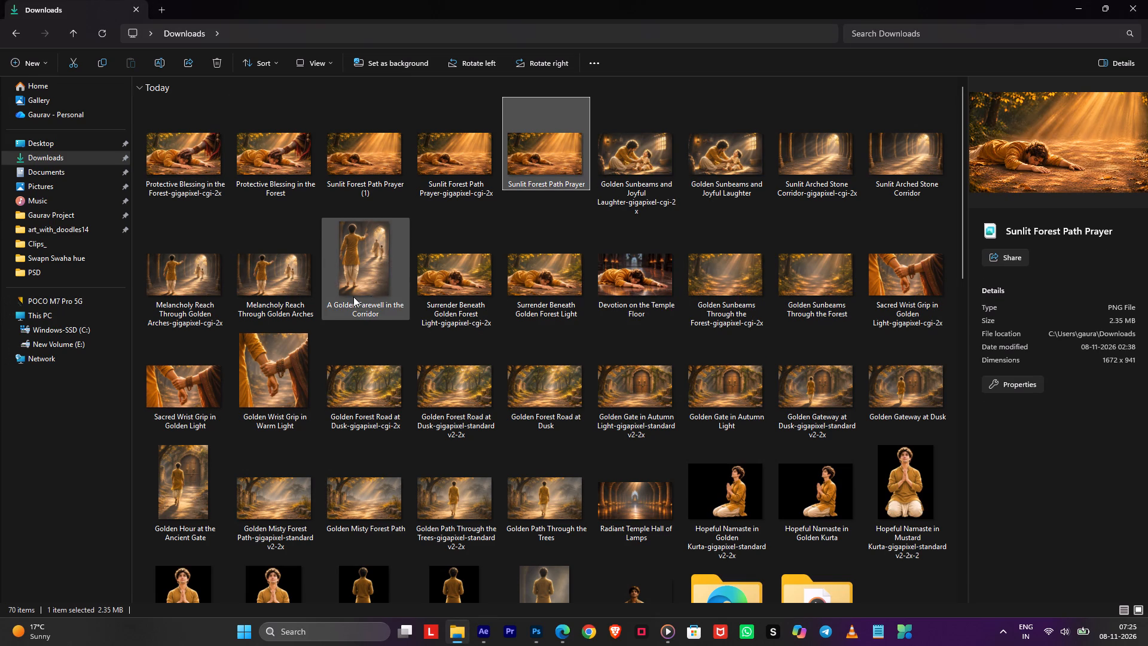
left_click(770, 269)
left_click_drag(740, 278, 740, 279)
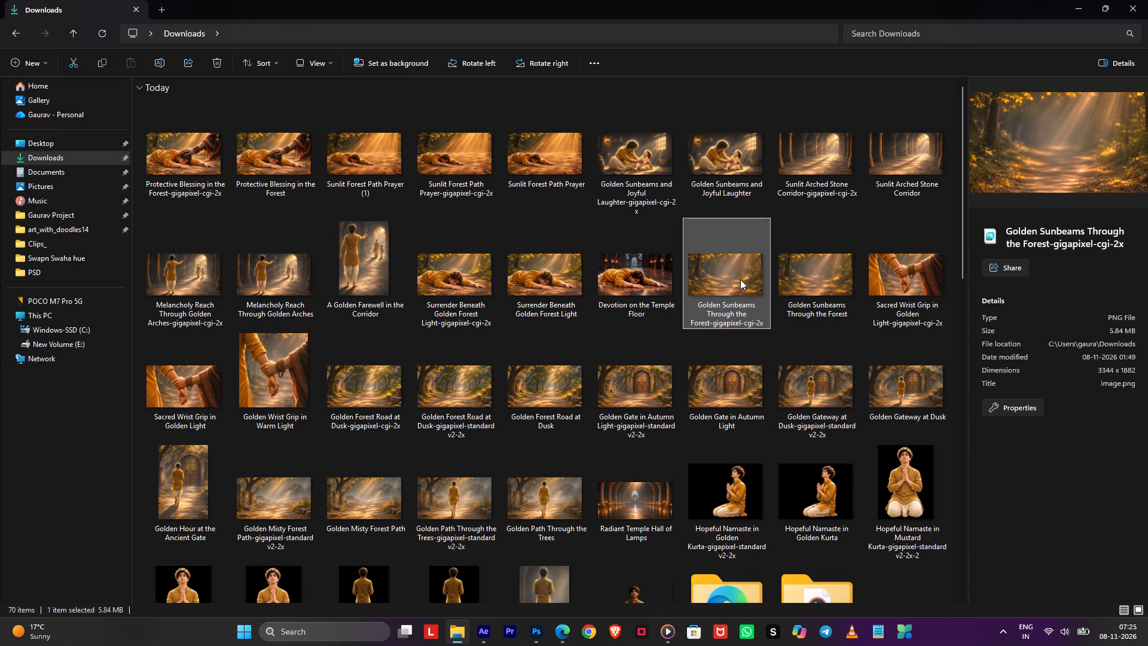
left_click_drag(740, 279, 793, 287)
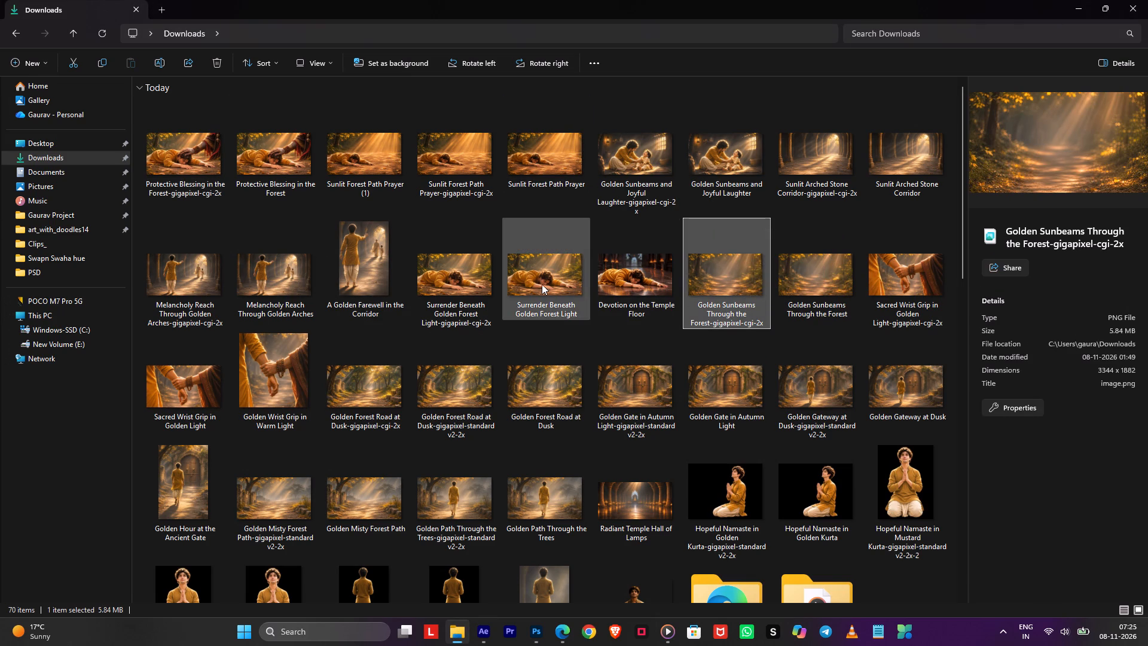
left_click(538, 284)
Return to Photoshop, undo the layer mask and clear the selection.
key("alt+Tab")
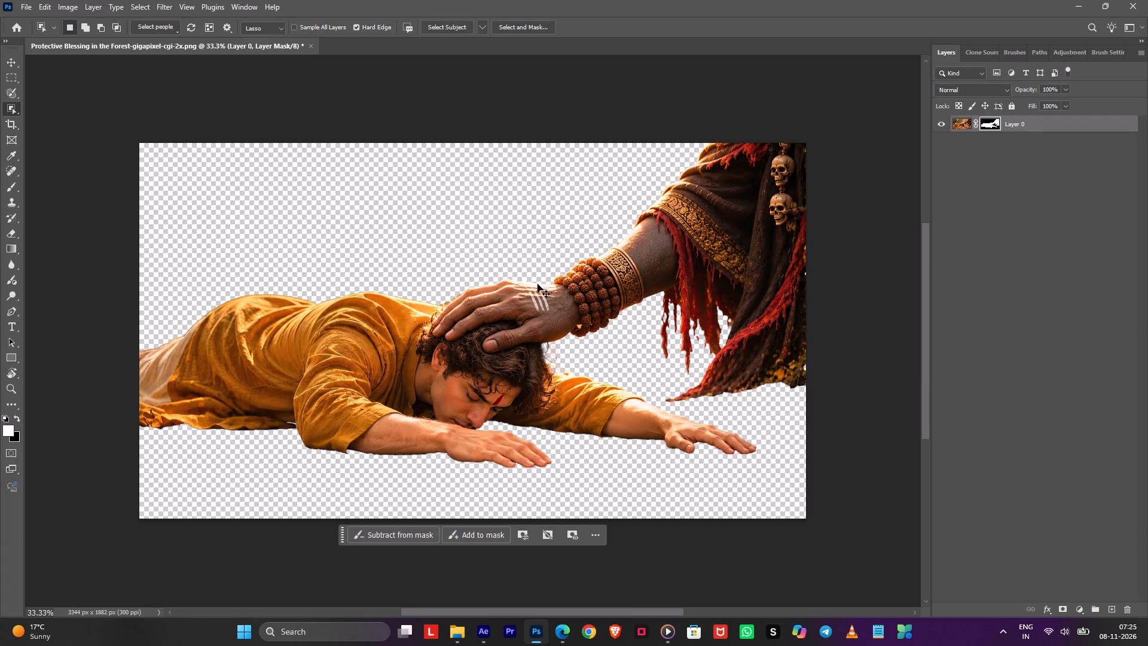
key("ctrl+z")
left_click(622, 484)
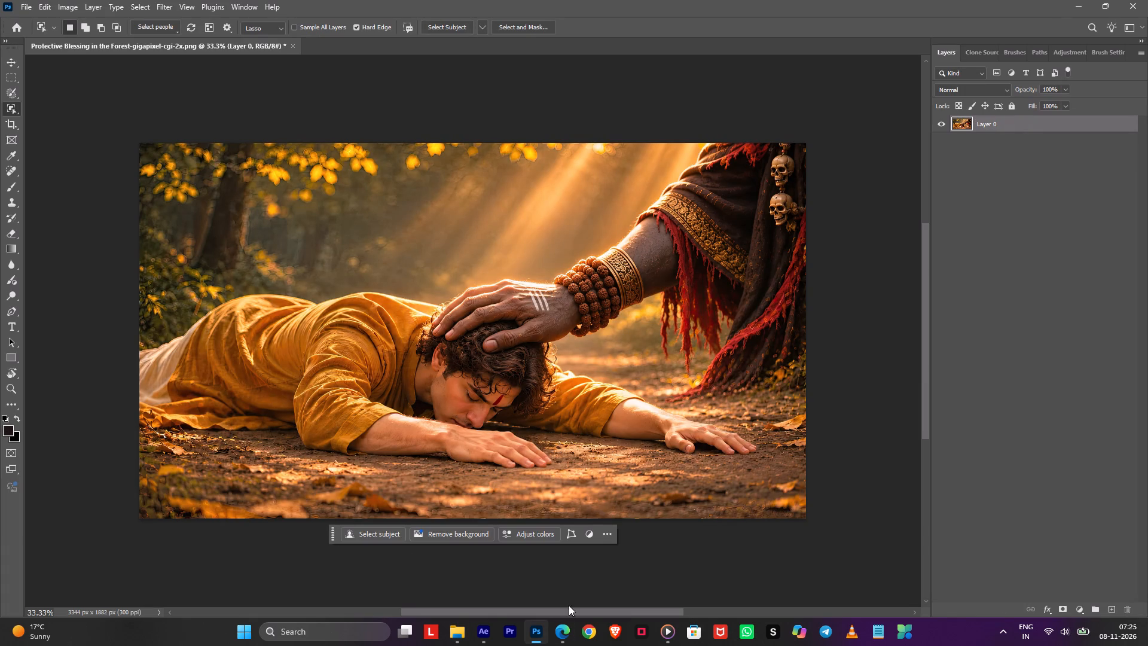
Import Protective Blessing in the Forest-gigapixel-cgi-2x.png from Downloads into After Effects as the top layer of 2nd Comp.
left_click(486, 638)
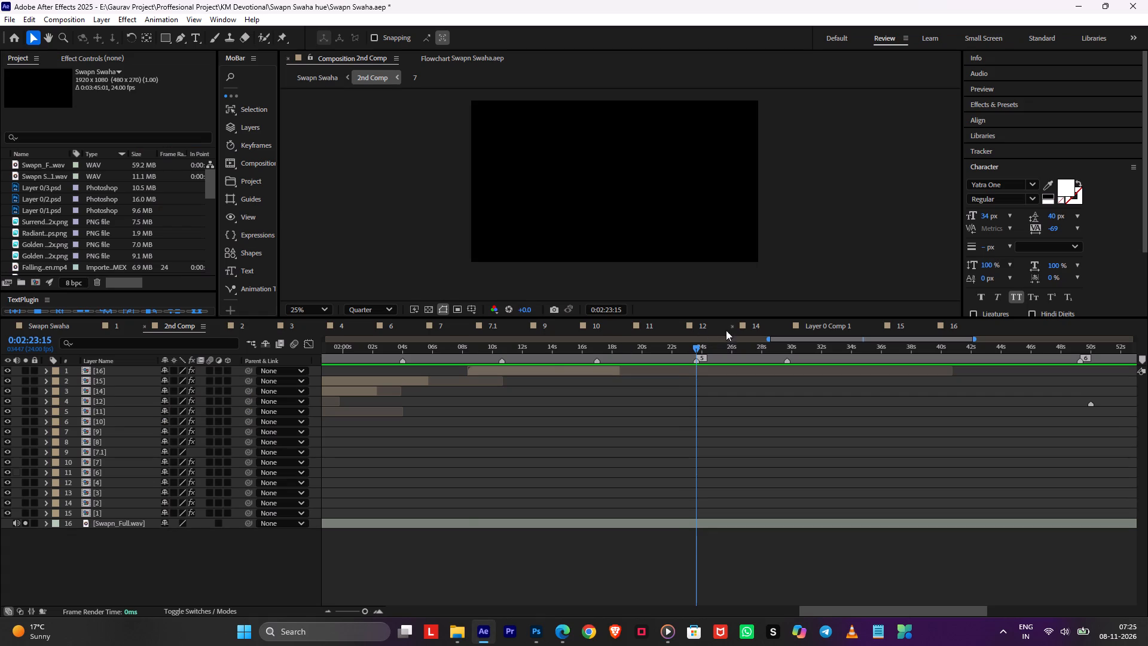
left_click(460, 636)
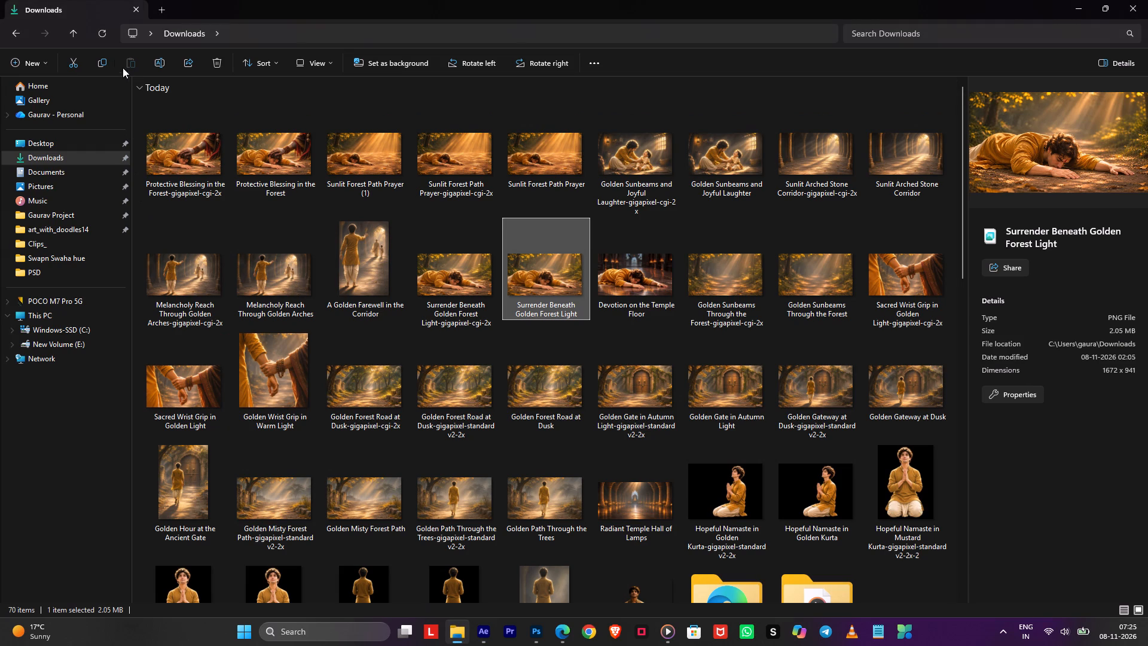
left_click(106, 39)
left_click(190, 162)
left_click_drag(181, 144, 399, 260)
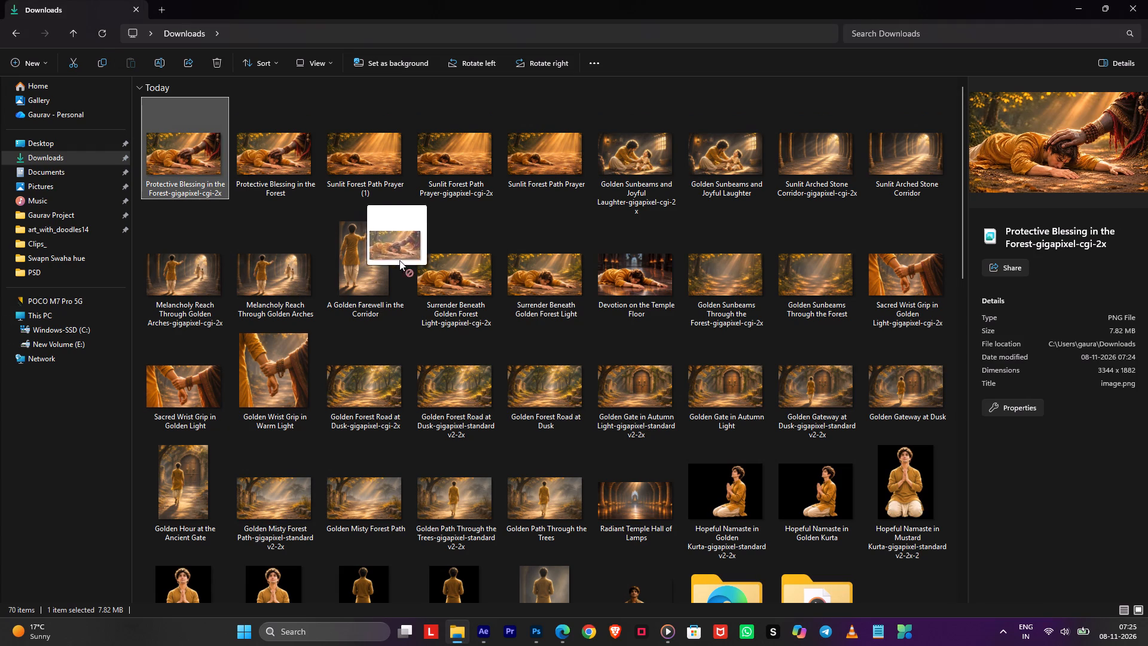
left_click_drag(399, 260, 656, 463)
key("alt+Tab")
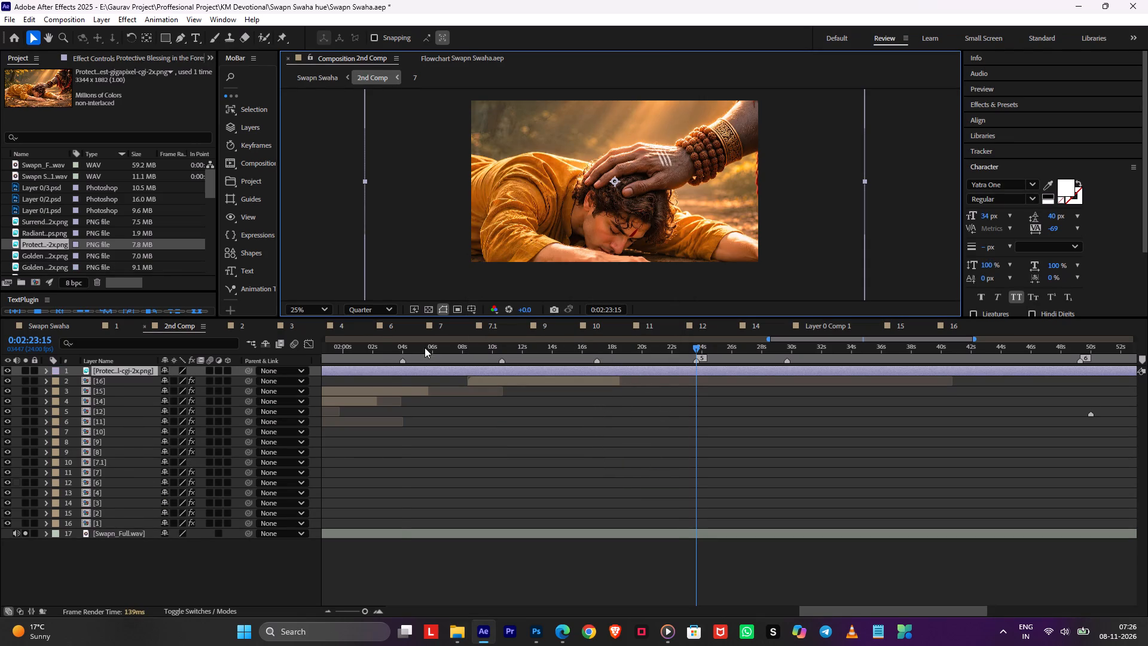
Move the new image layer's start to the composition marker at 0:02:04:00.
left_click_drag(401, 353, 391, 355)
key("bracketleft")
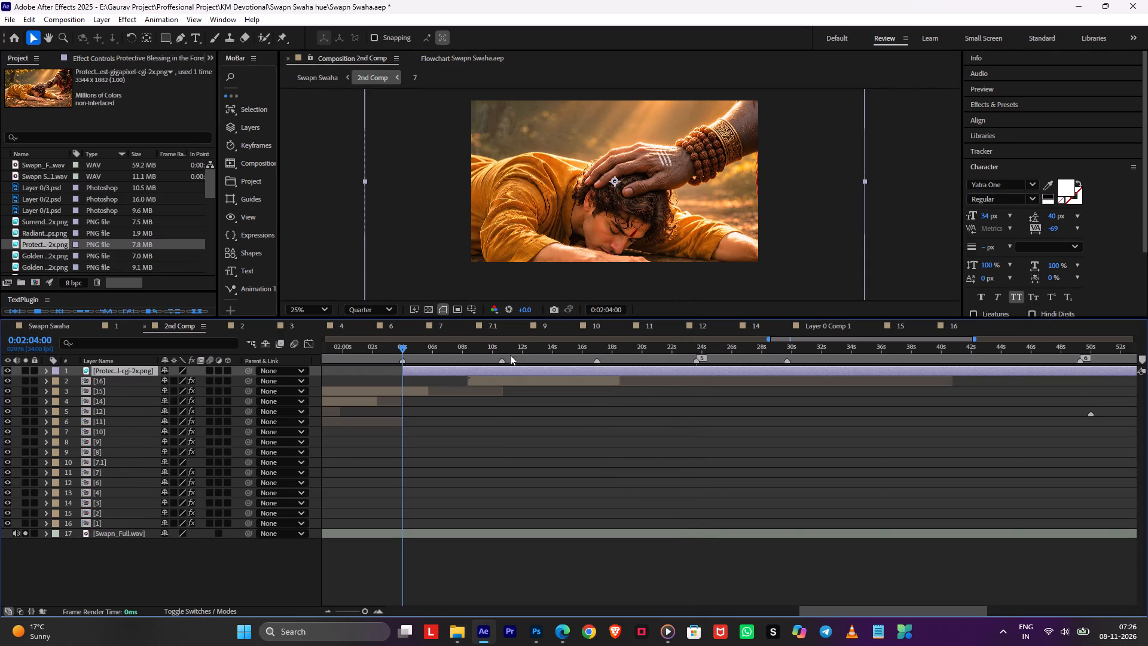
Trim the end of the Protective Blessing image layer to 0:02:21:12 in 2nd Comp.
left_click_drag(541, 352, 664, 380)
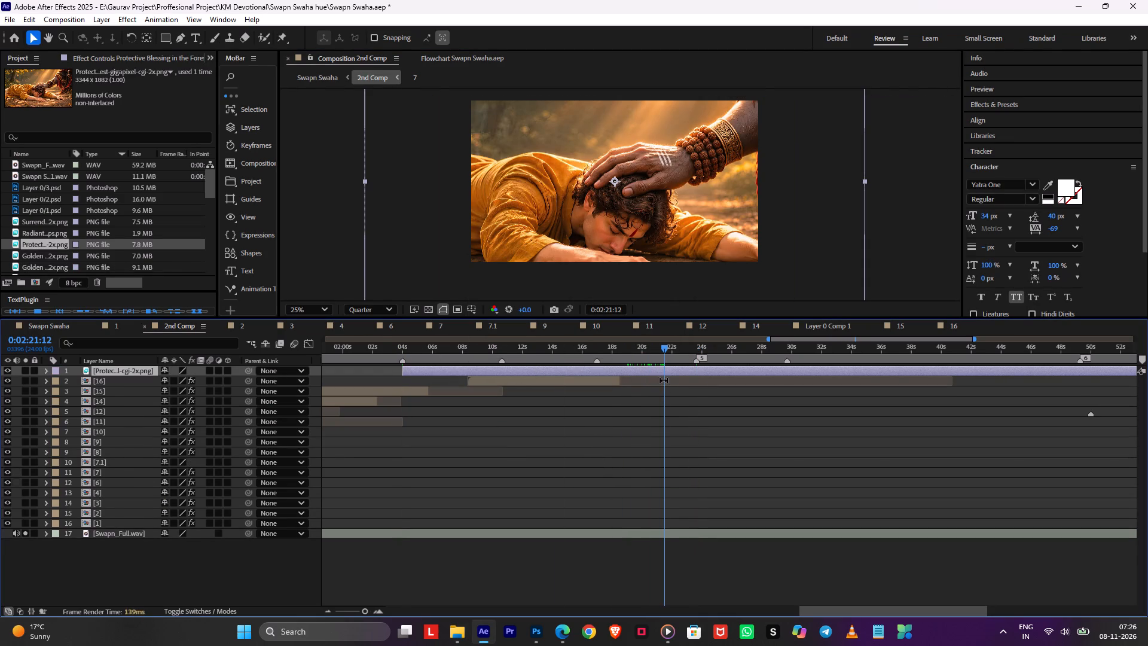
key("alt+bracketright")
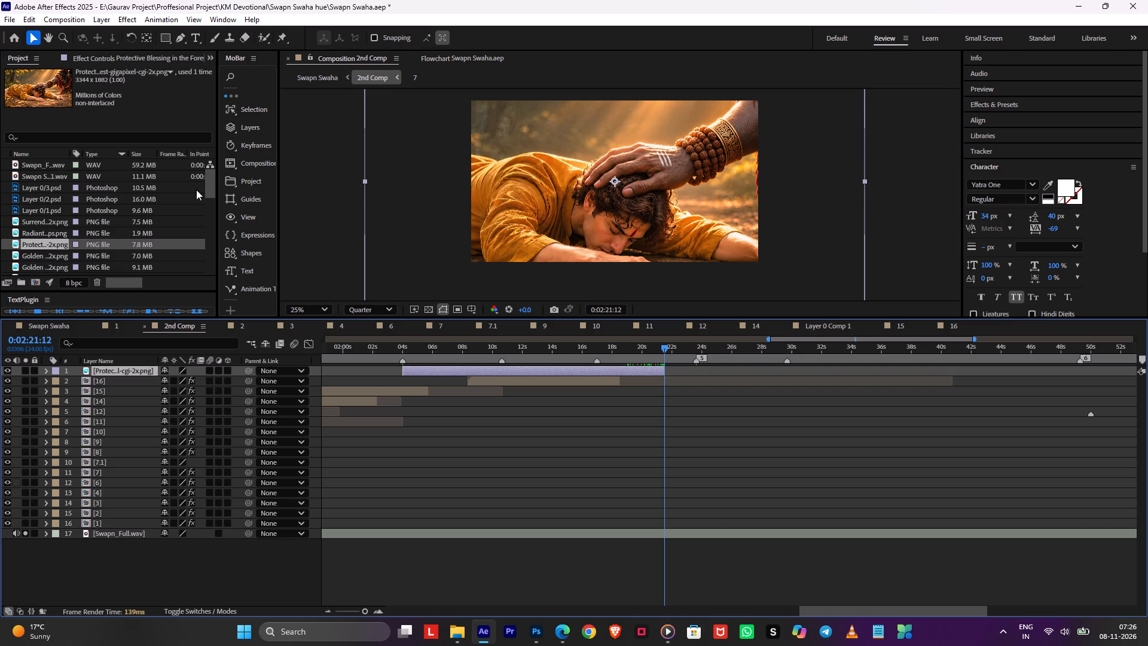
Move the Protective Blessing image layer below layer 16 in the layer stack.
left_click_drag(111, 371, 114, 396)
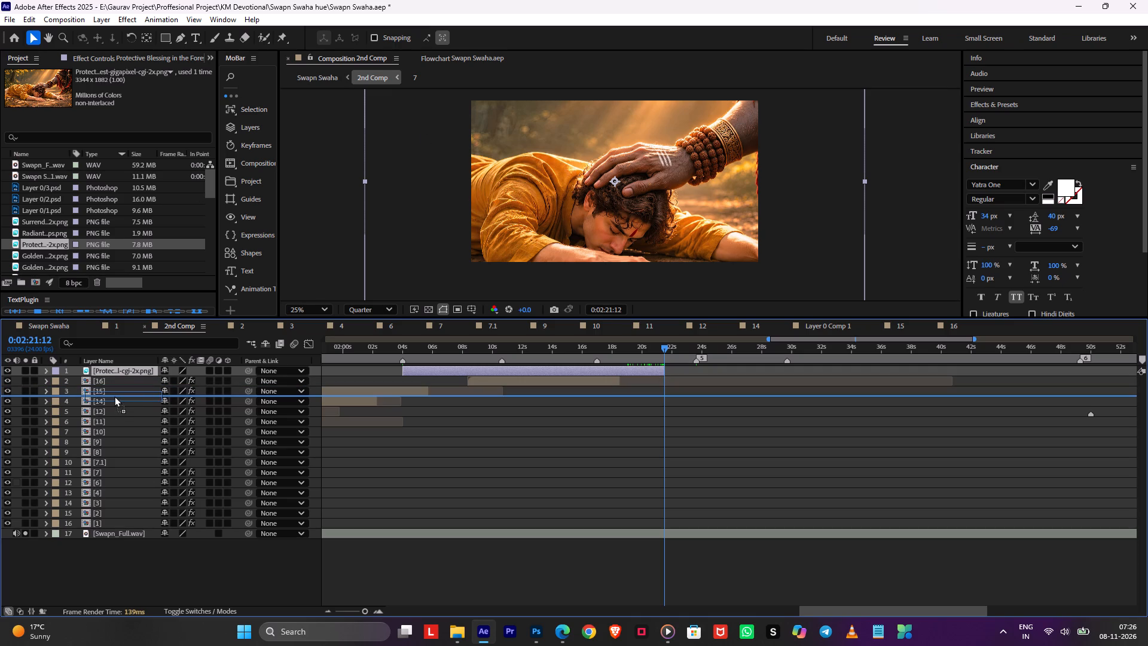
left_click_drag(114, 396, 116, 387)
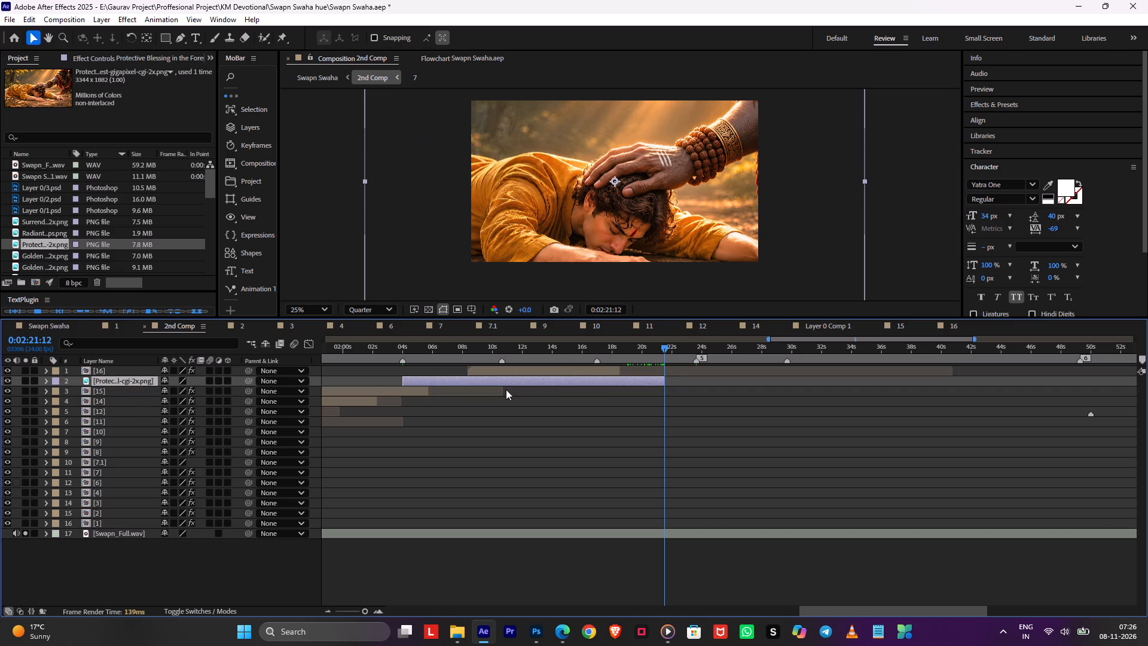
Pre-compose the image layer as 15.1, moving all attributes and adjusting the duration to the layer's time span.
key("ctrl+shift+c")
left_click(471, 324)
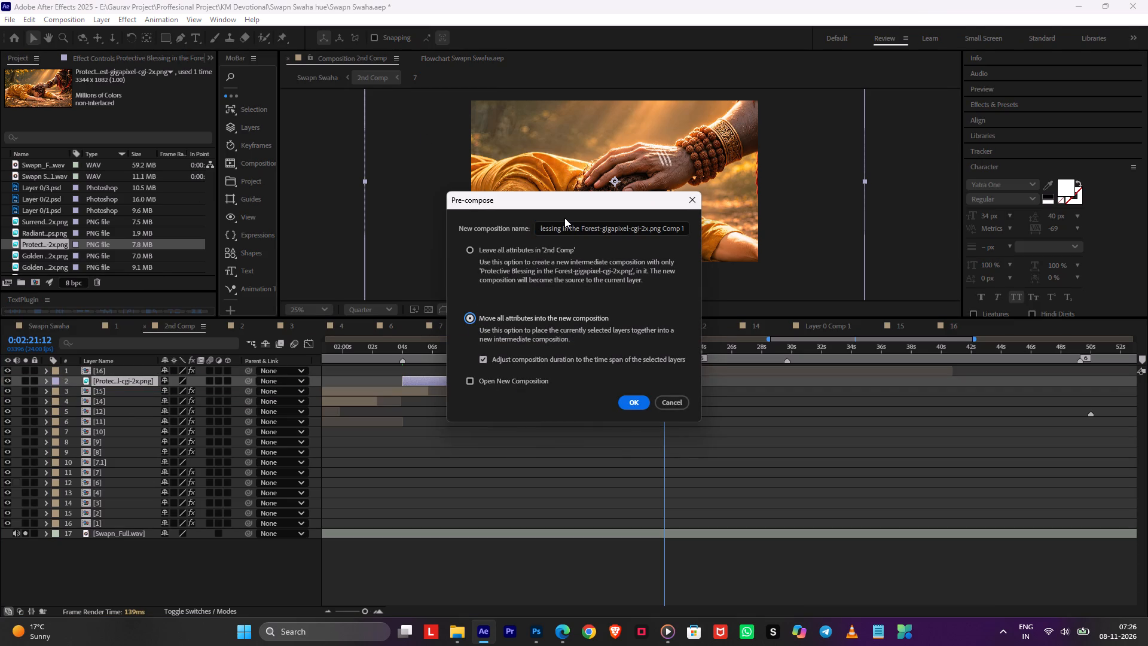
triple_click(561, 234)
double_click(561, 233)
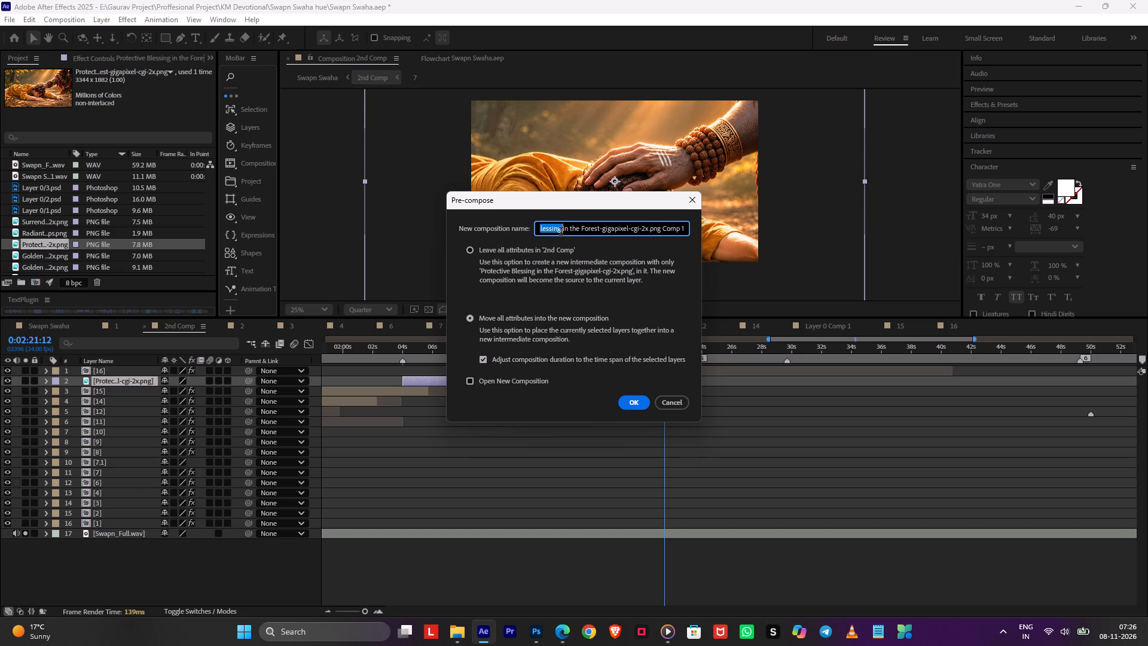
key("ctrl+a")
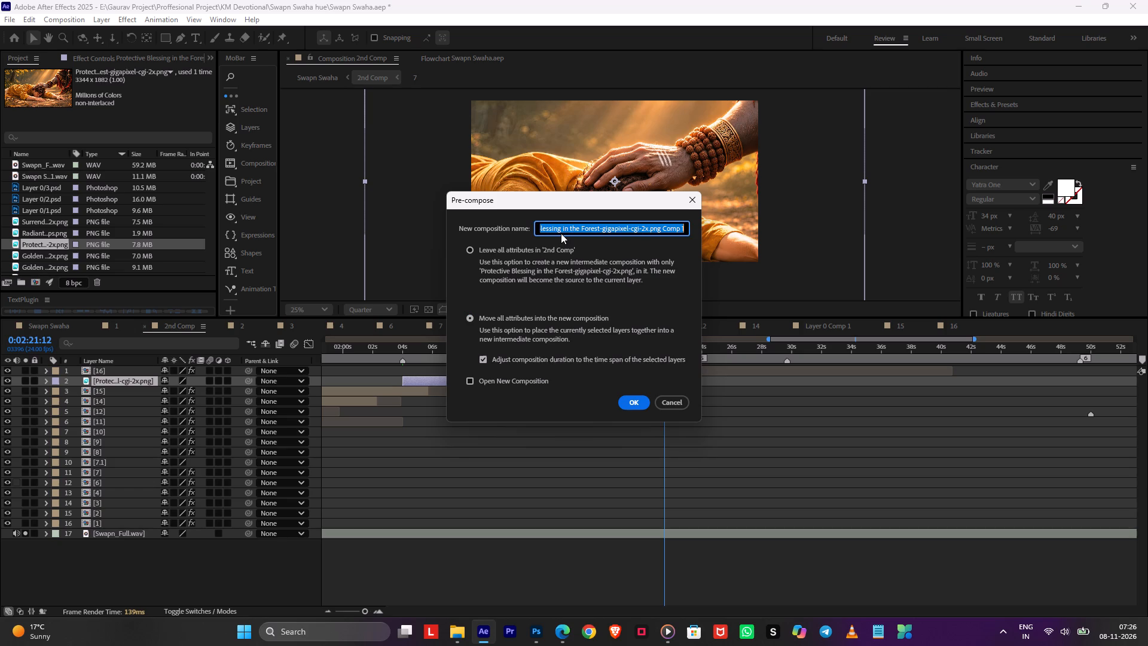
type("15")
type(".1")
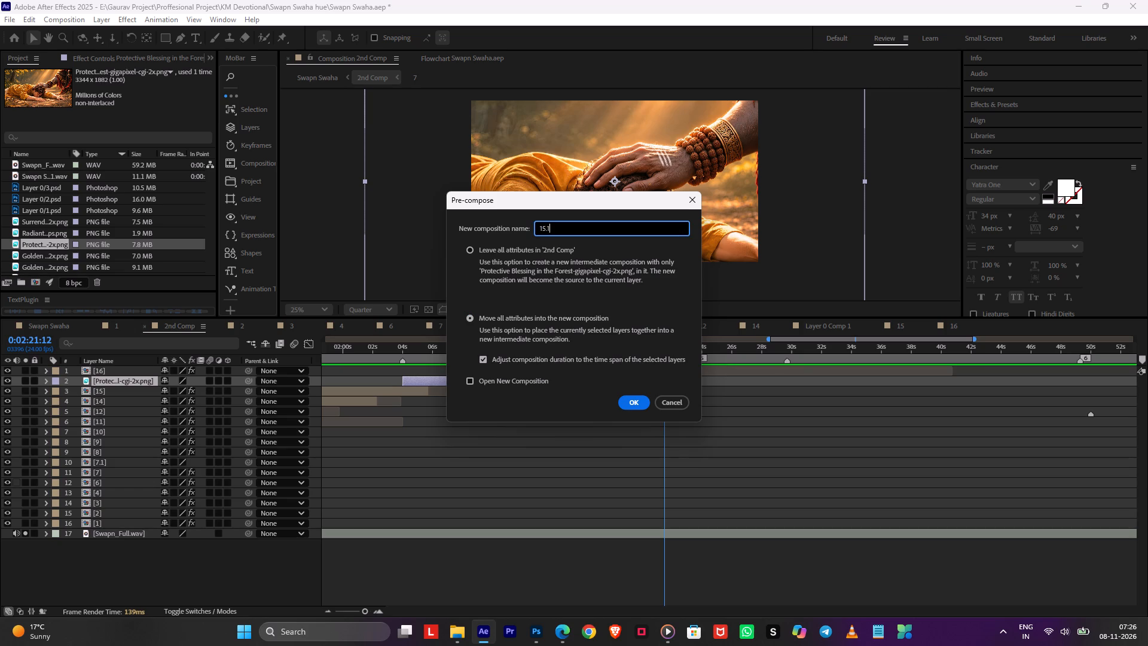
double_click(623, 402)
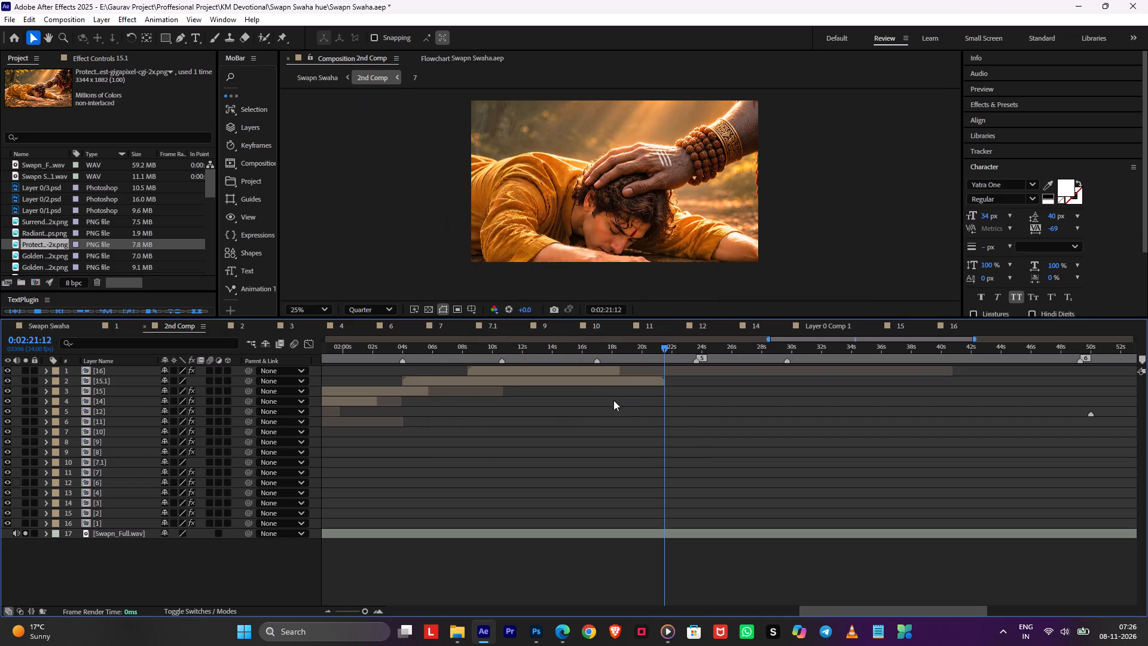
Trim the end of layer 15.1 to line up with the end of layer 16's visible bar.
left_click_drag(665, 383, 621, 392)
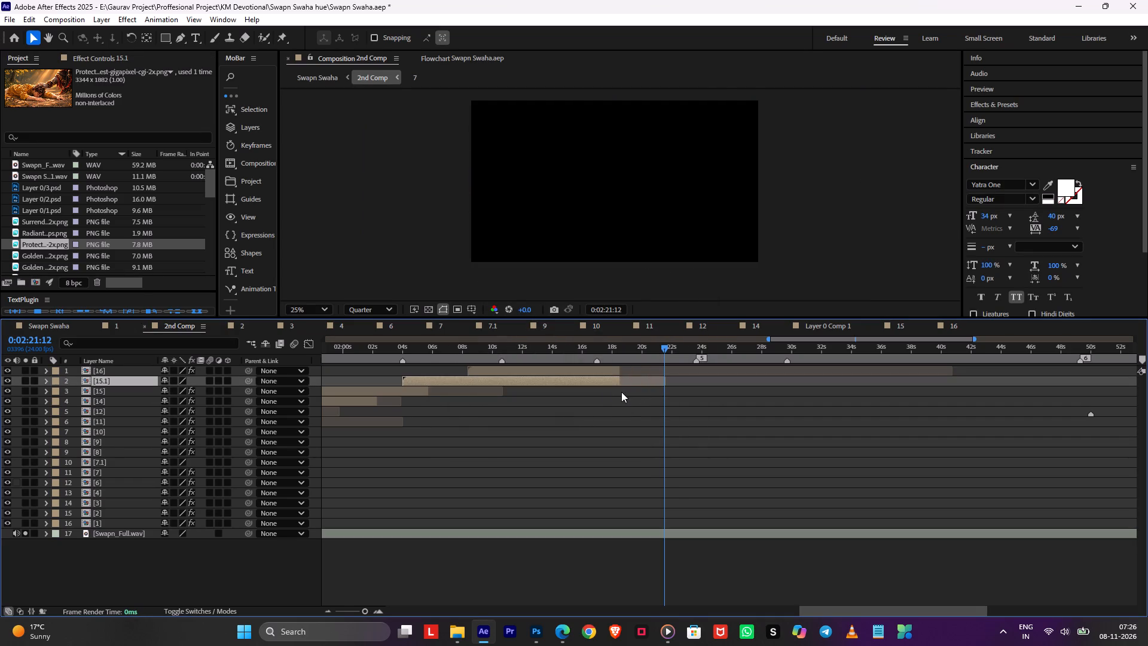
left_click_drag(621, 392, 619, 392)
Open composition 15.1 and, at its start, add a null object and a two-node camera with default settings.
double_click(618, 383)
left_click_drag(514, 354, 0, 361)
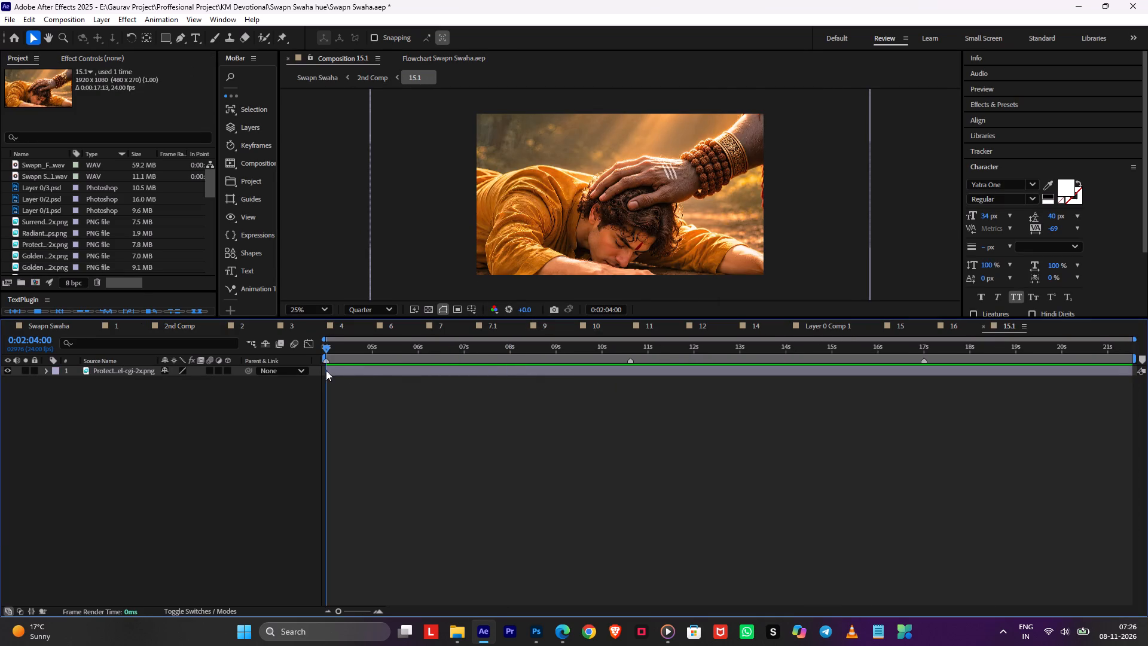
key("ctrl+alt+shift+y")
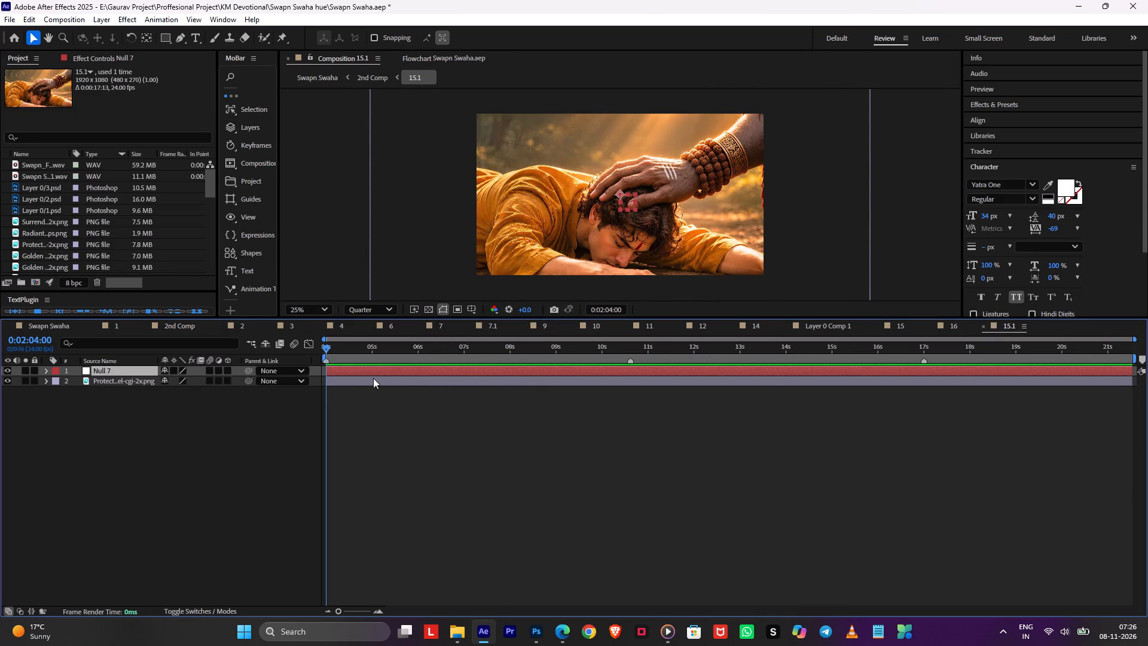
key("ctrl+alt+shift+c")
key("Return")
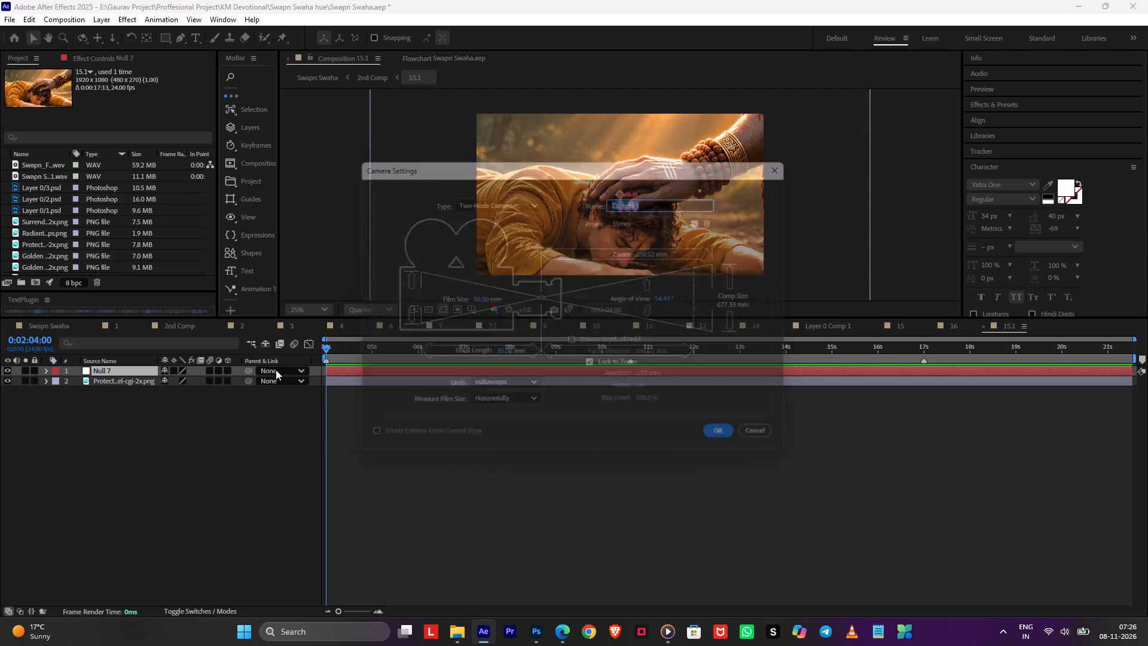
key("Return")
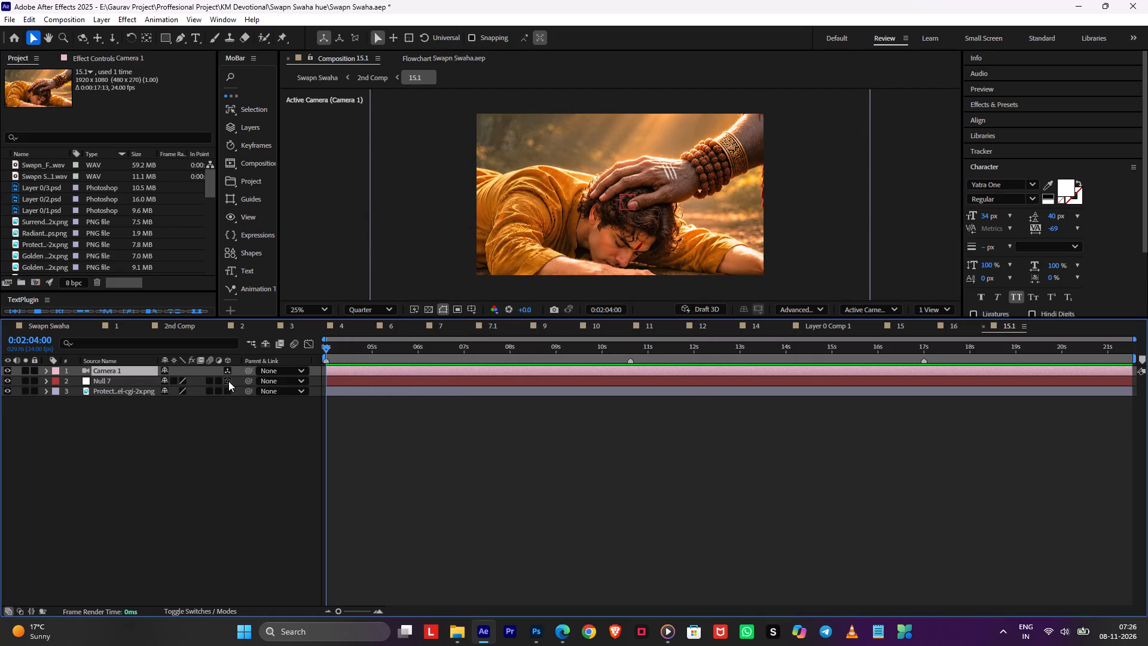
Make the null and image layers 3D, parent Camera 1 to the null, and place the null at the top.
left_click_drag(228, 382, 228, 401)
left_click_drag(253, 373, 243, 381)
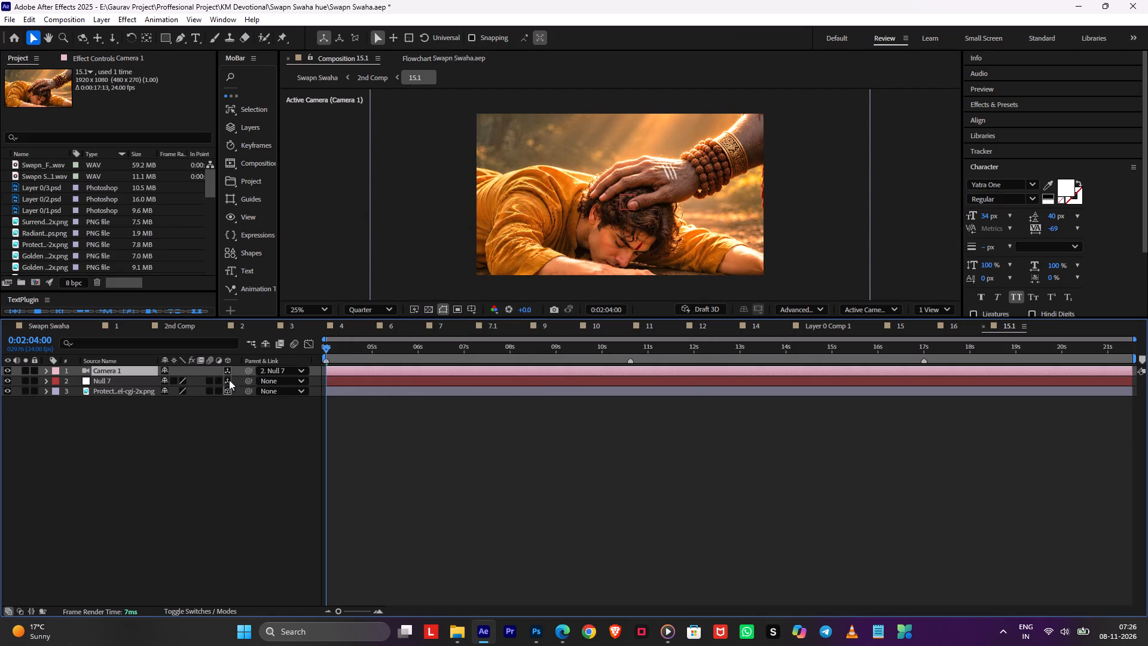
left_click(142, 377)
left_click_drag(138, 373, 138, 384)
left_click(136, 367)
Keyframe the null's Position at 0:02:04:00 with values 960, 687, 0.
key("p")
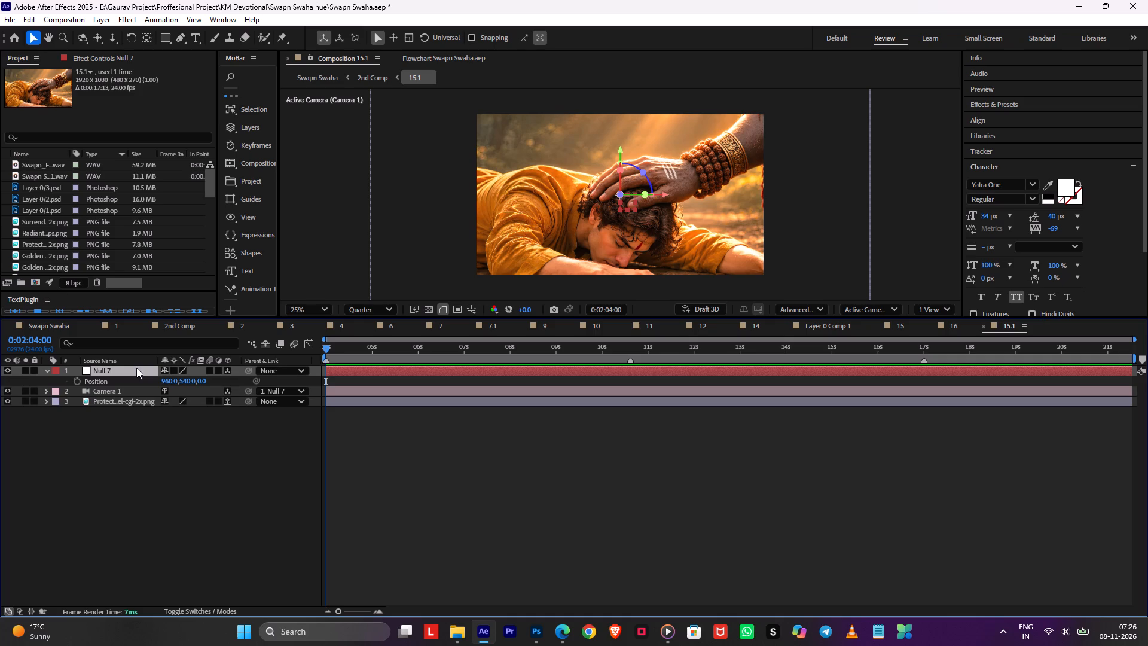
left_click(76, 383)
left_click_drag(421, 358, 477, 358)
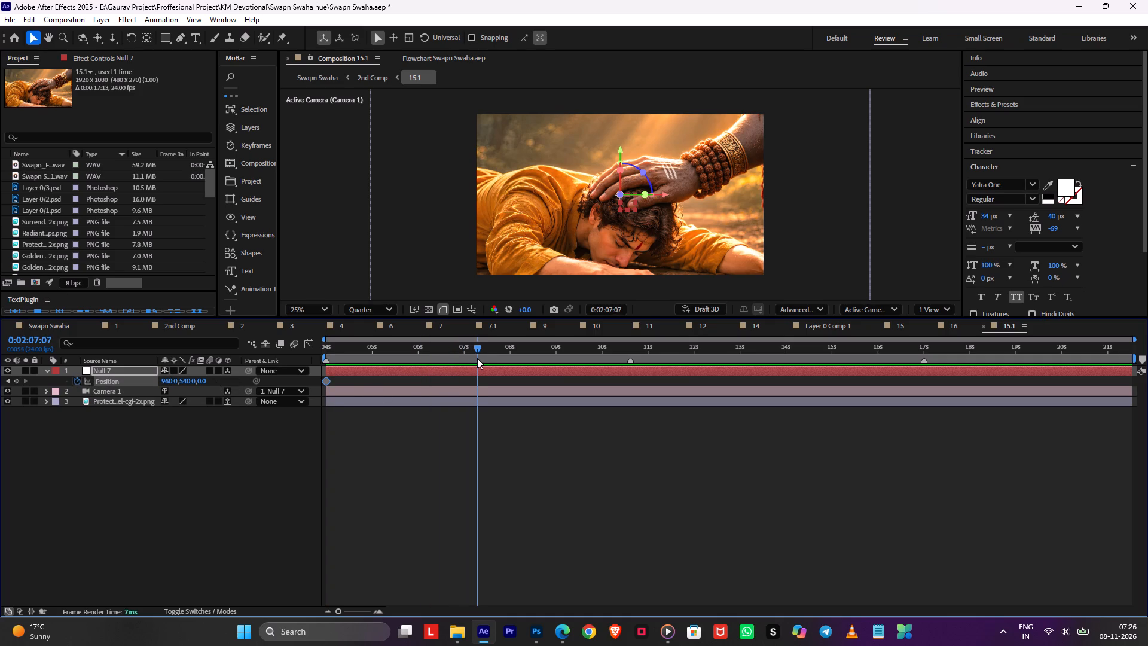
left_click_drag(477, 358, 138, 388)
left_click_drag(187, 382, 220, 381)
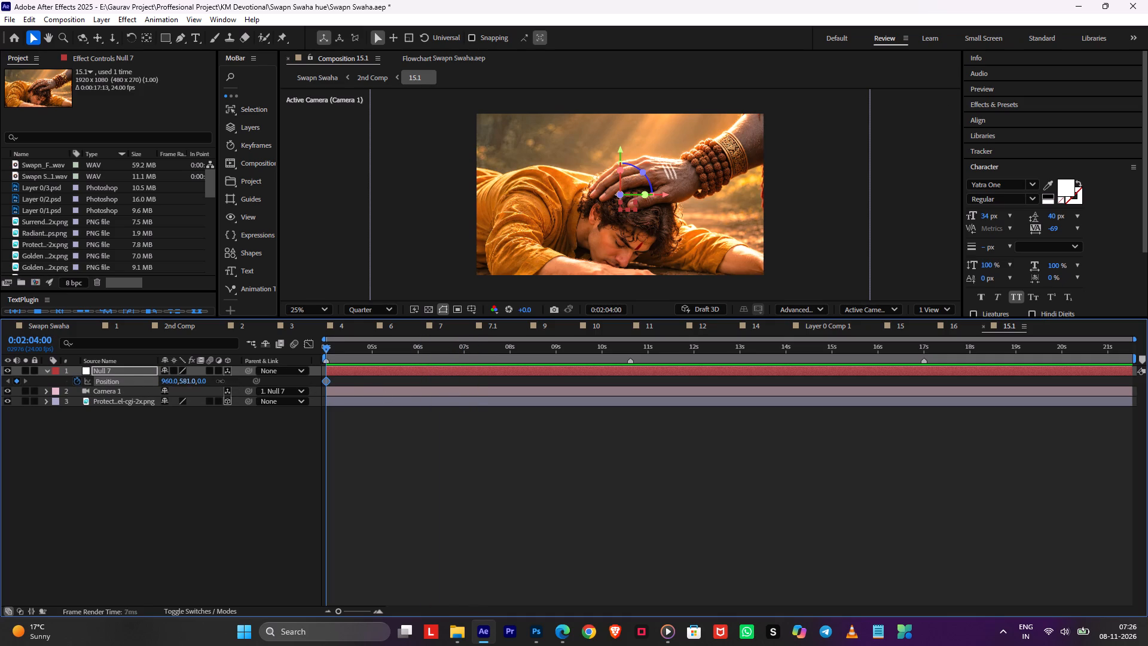
left_click_drag(220, 381, 278, 379)
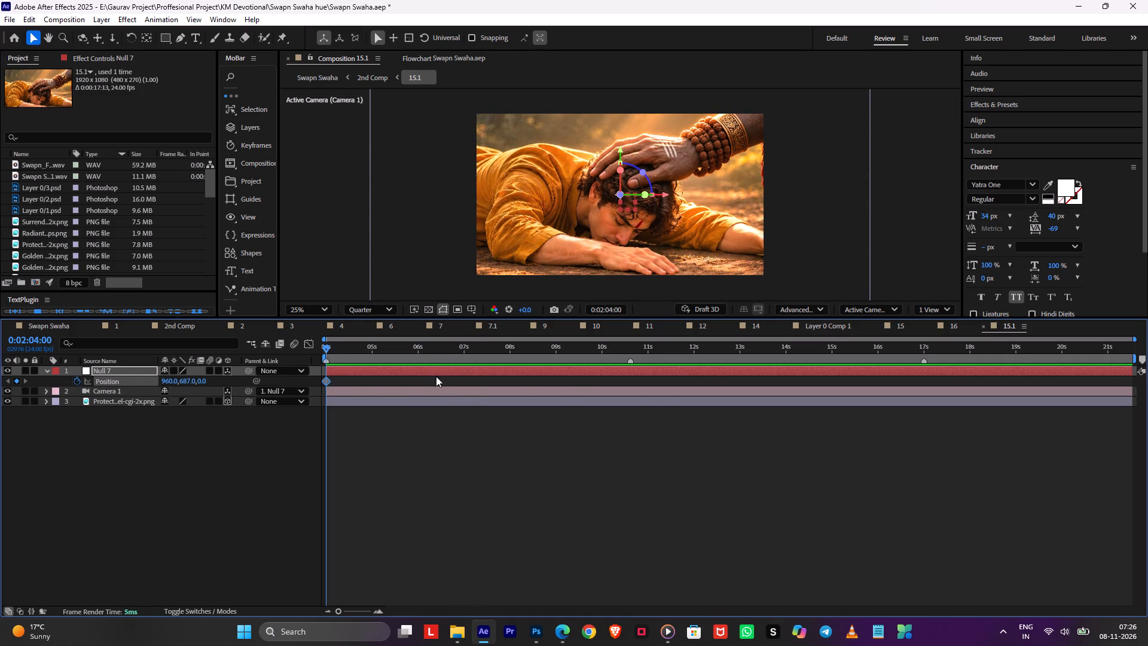
At 0:02:12:00, set the null's Position to 842, 544, -913 to pull the camera back from the image.
left_click_drag(599, 356, 694, 370)
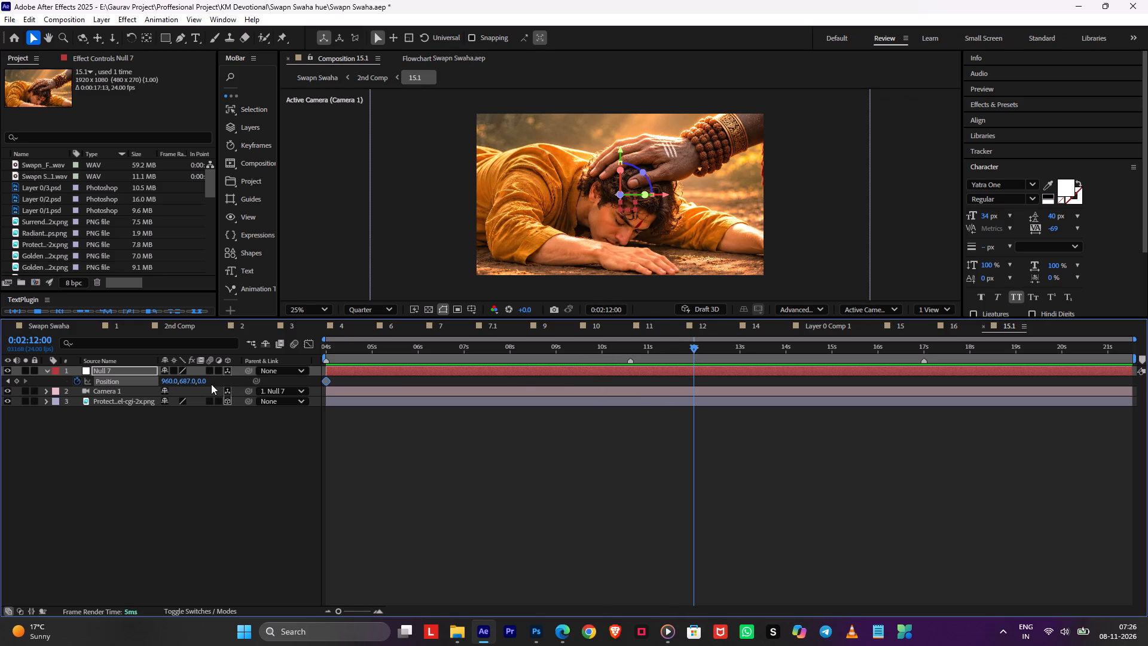
left_click_drag(203, 382, 0, 398)
left_click_drag(201, 382, 95, 391)
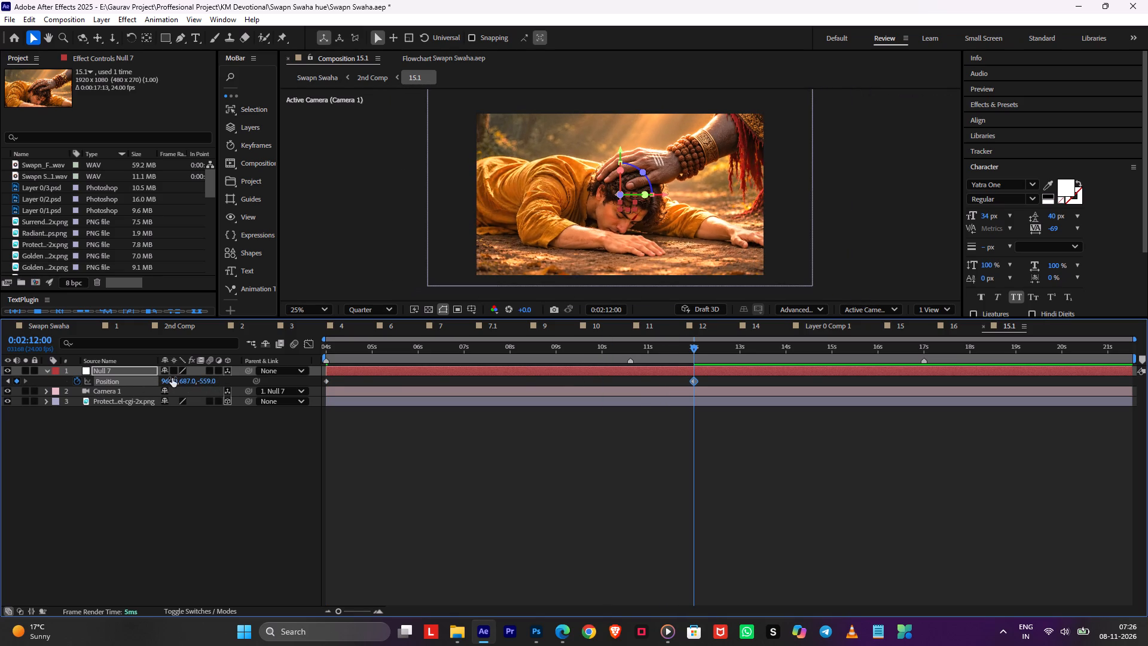
left_click_drag(172, 380, 83, 386)
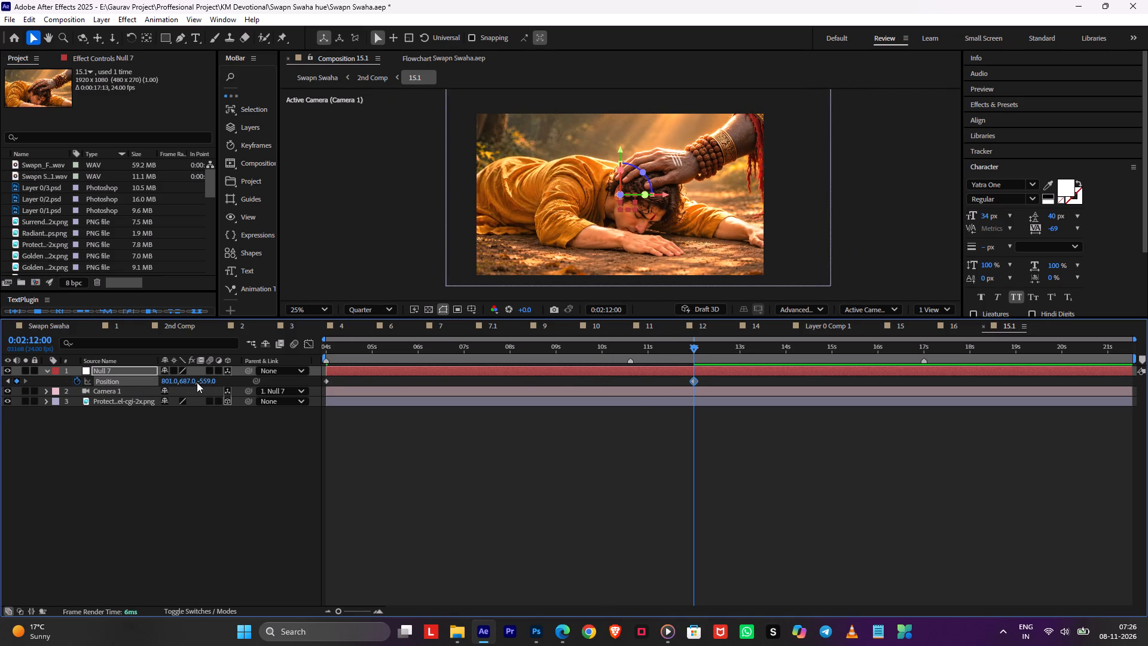
left_click_drag(191, 382, 80, 391)
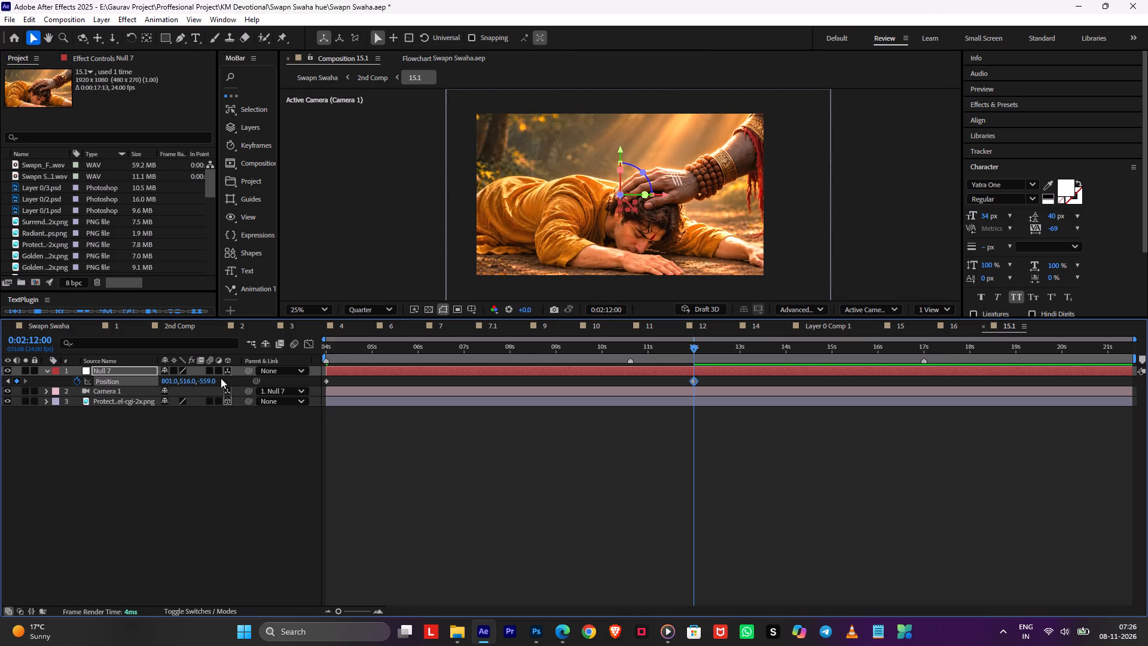
left_click_drag(206, 383, 45, 380)
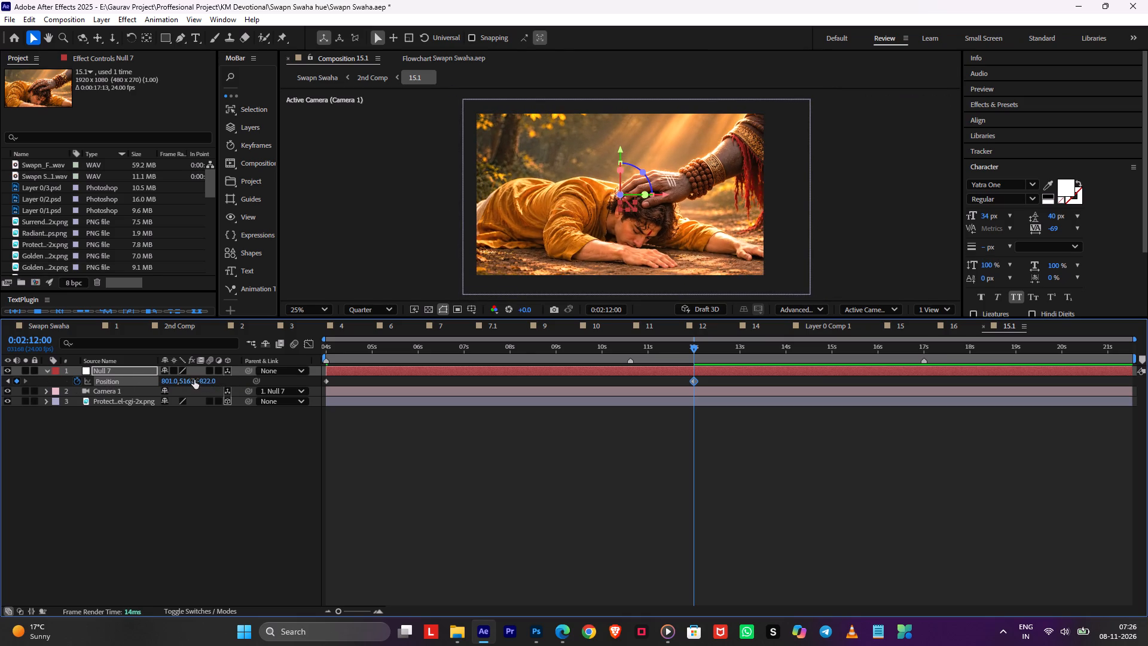
left_click_drag(213, 383, 159, 383)
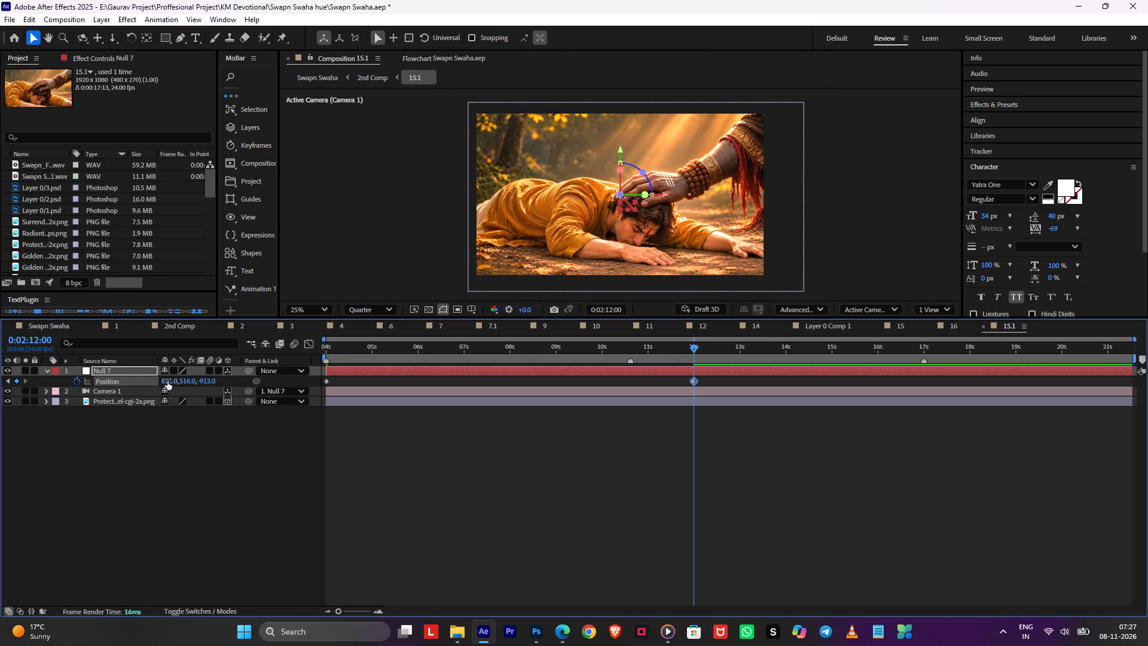
left_click_drag(167, 381, 192, 381)
left_click_drag(192, 381, 207, 382)
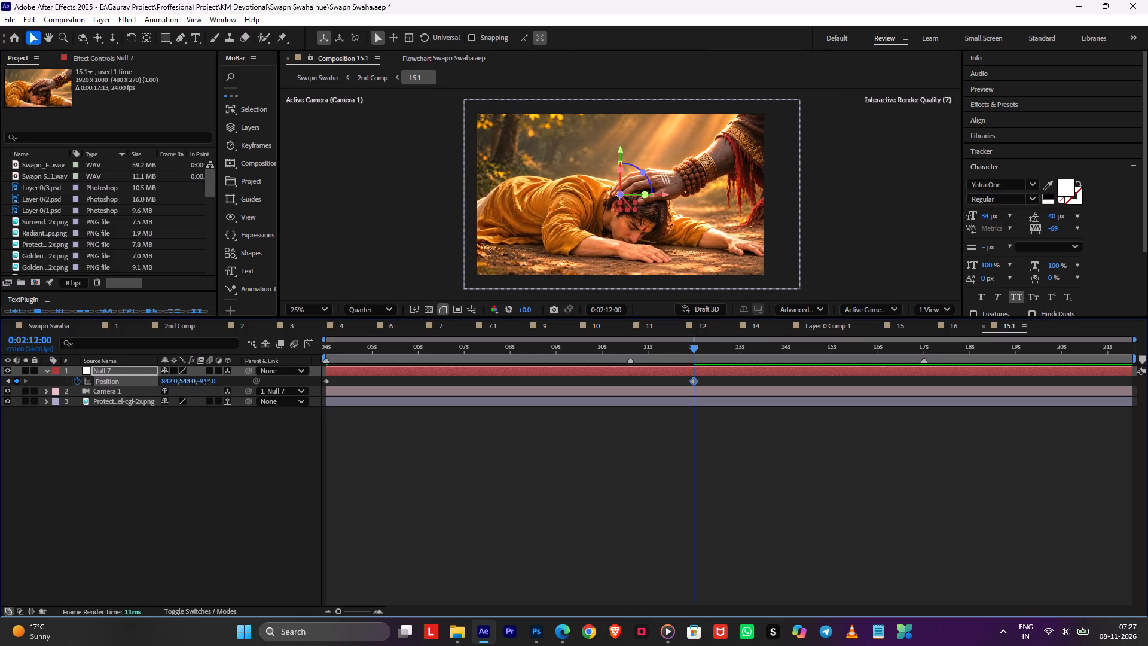
left_click_drag(207, 382, 207, 382)
Apply Easy Ease to the null's second Position keyframe and move it to 0:02:15:20.
key("F9")
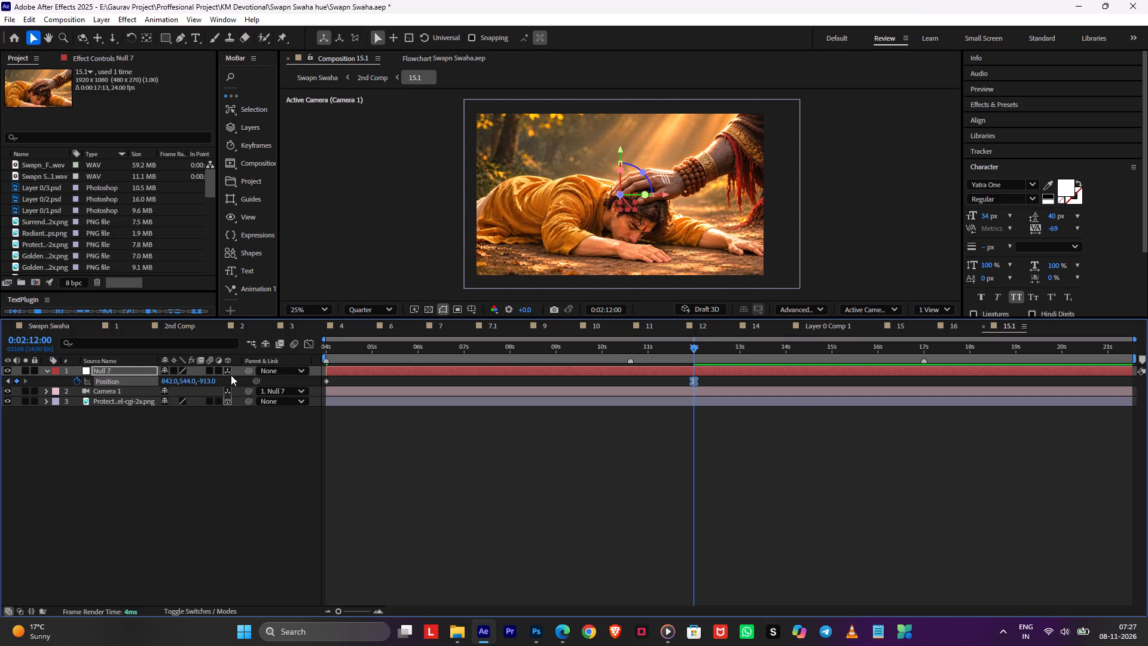
scroll(663, 398, "down", 1, "alt")
left_click_drag(847, 356, 870, 373)
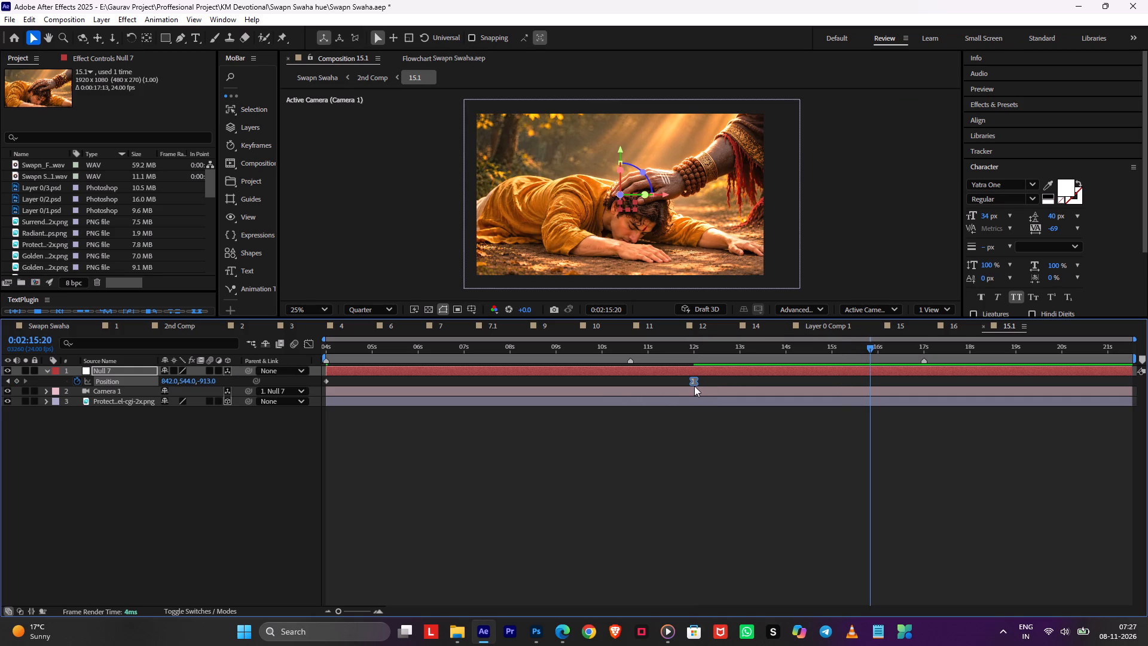
left_click_drag(694, 380, 875, 392)
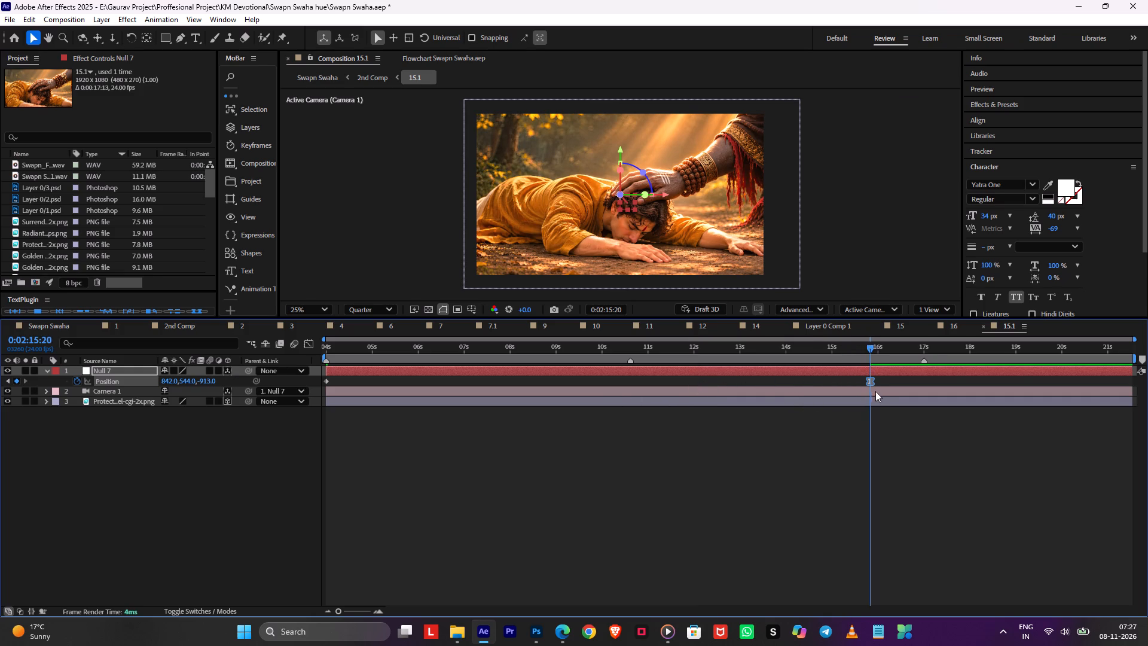
Return to 2nd Comp at the start of layer 15.1 and save the project.
left_click_drag(870, 352, 198, 354)
key("Tab")
left_click(149, 354)
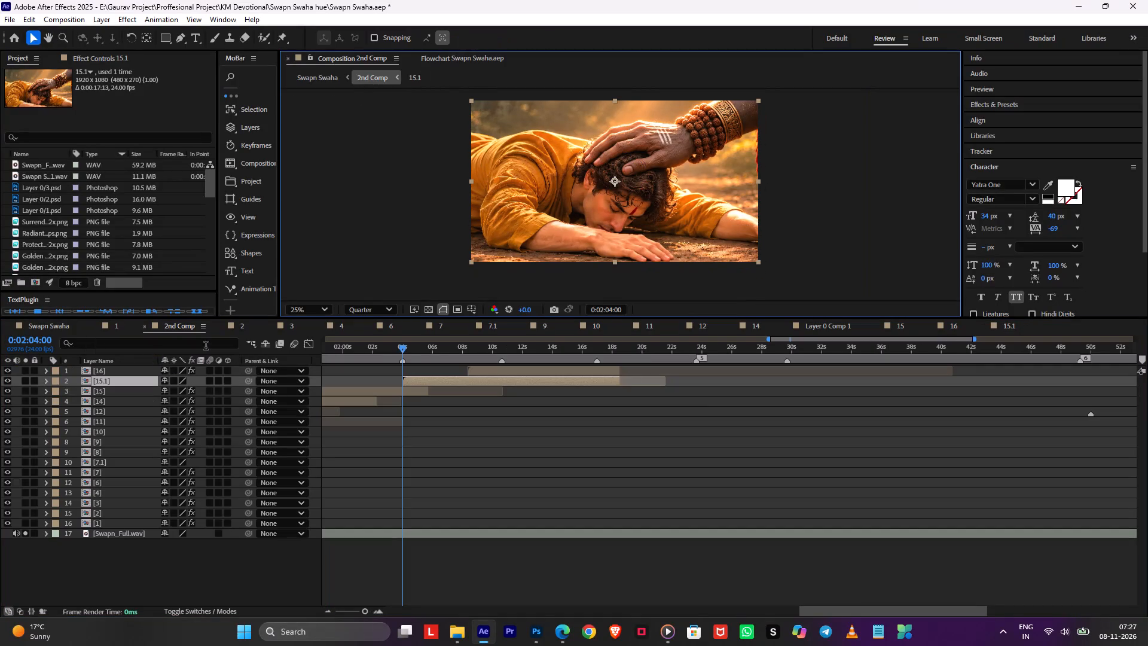
key("ctrl+s")
Preview the 15.1 shot in 2nd Comp, checking its camera move and the cut from layer 15.
left_click(448, 404)
key("space")
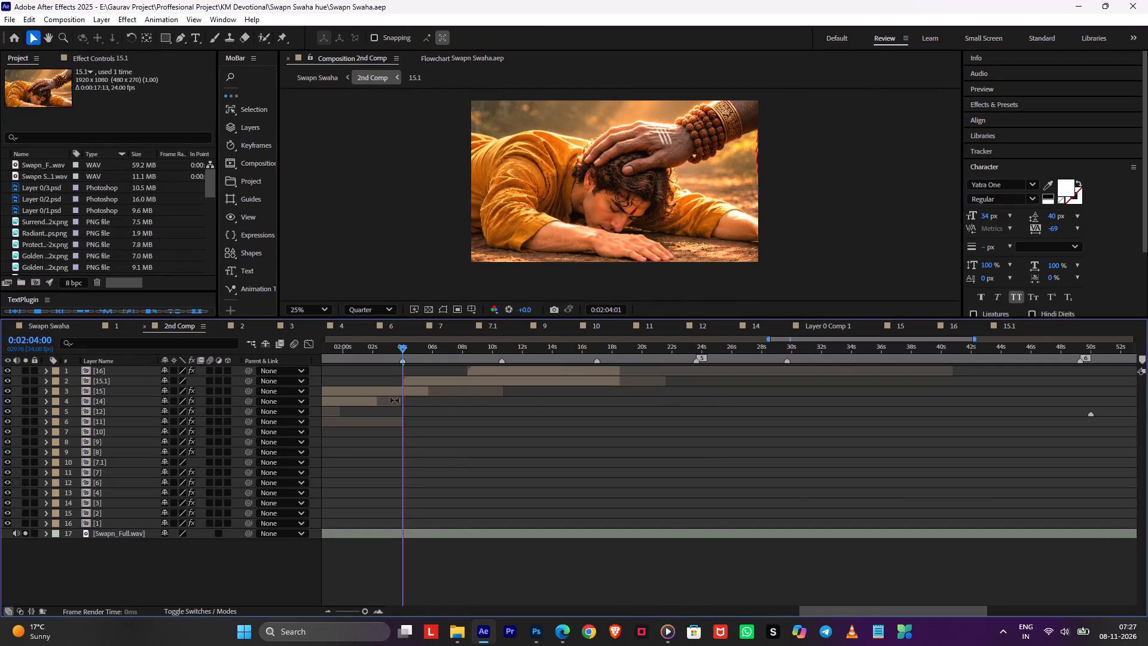
scroll(395, 400, "up", 2, "alt")
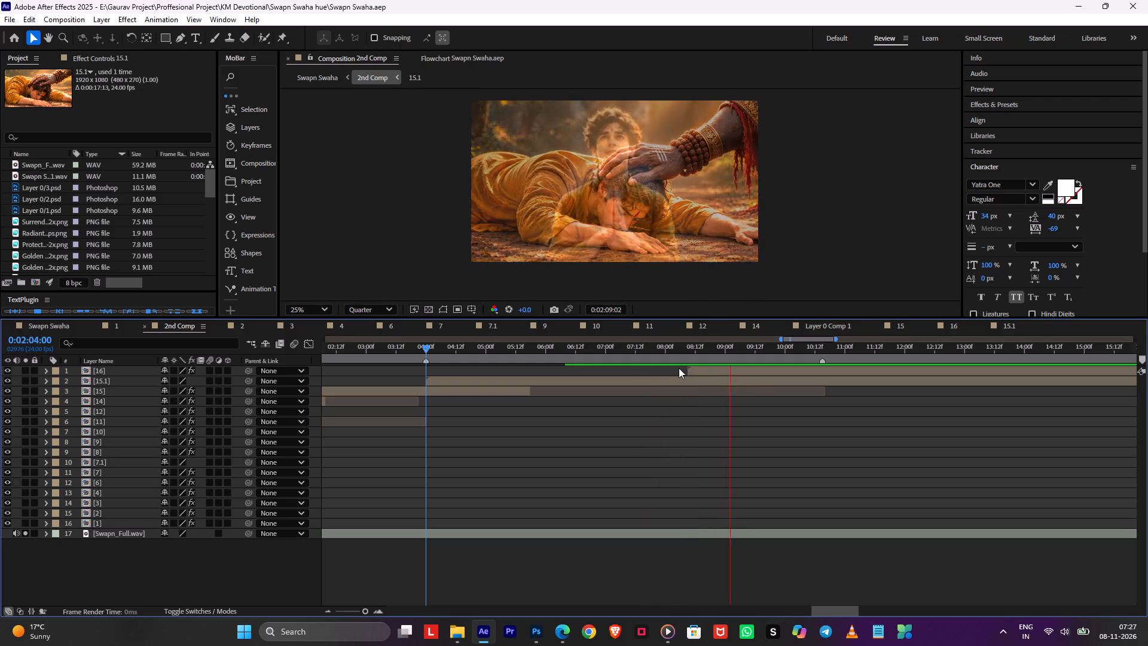
left_click_drag(703, 353, 381, 361)
key("space")
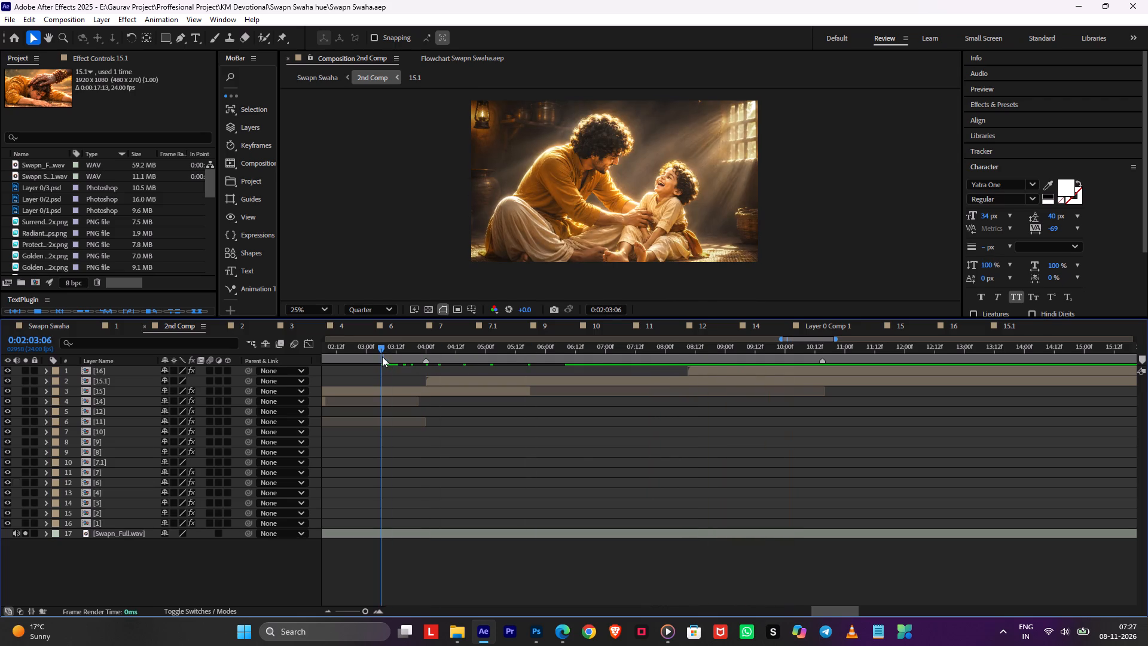
key("space")
left_click_drag(420, 354, 416, 354)
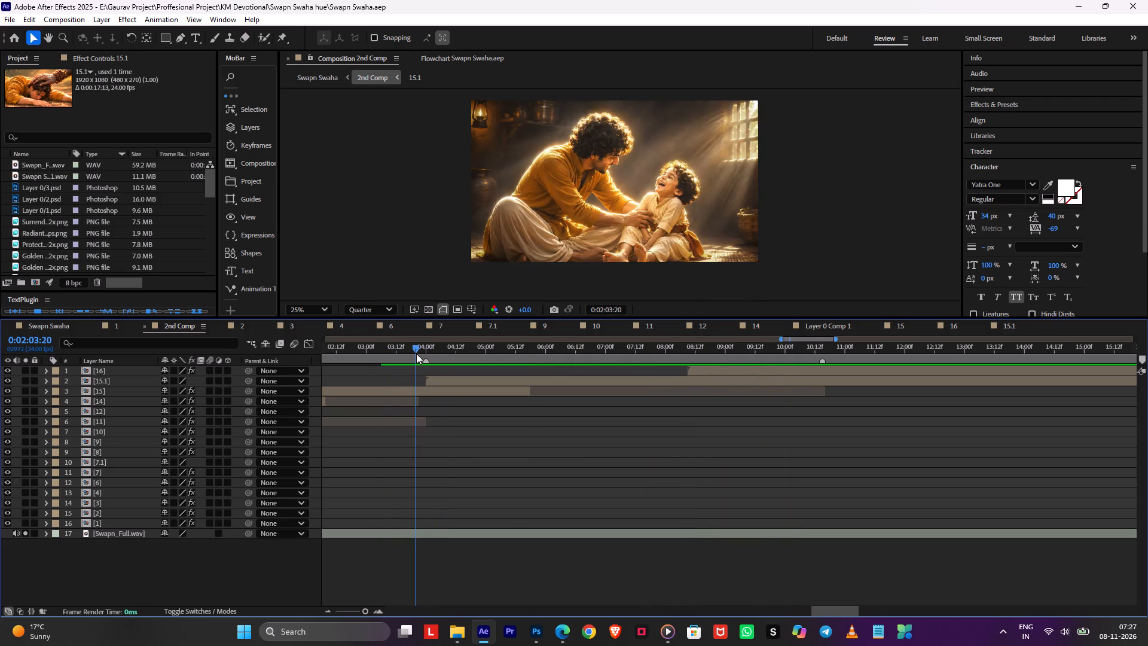
Copy layer 15's two Opacity keyframes and paste them onto layer 15.1 at its start, 0:02:04:00.
left_click_drag(416, 354, 438, 360)
left_click(435, 380)
left_click(433, 389)
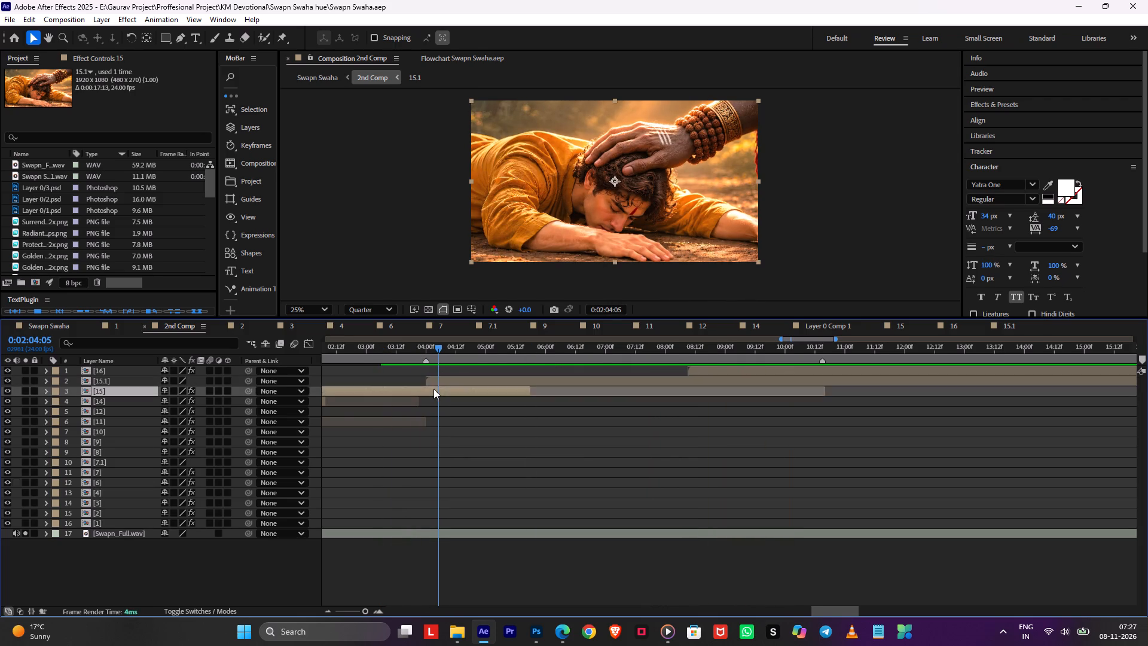
scroll(433, 389, "down", 4, "alt")
key("t")
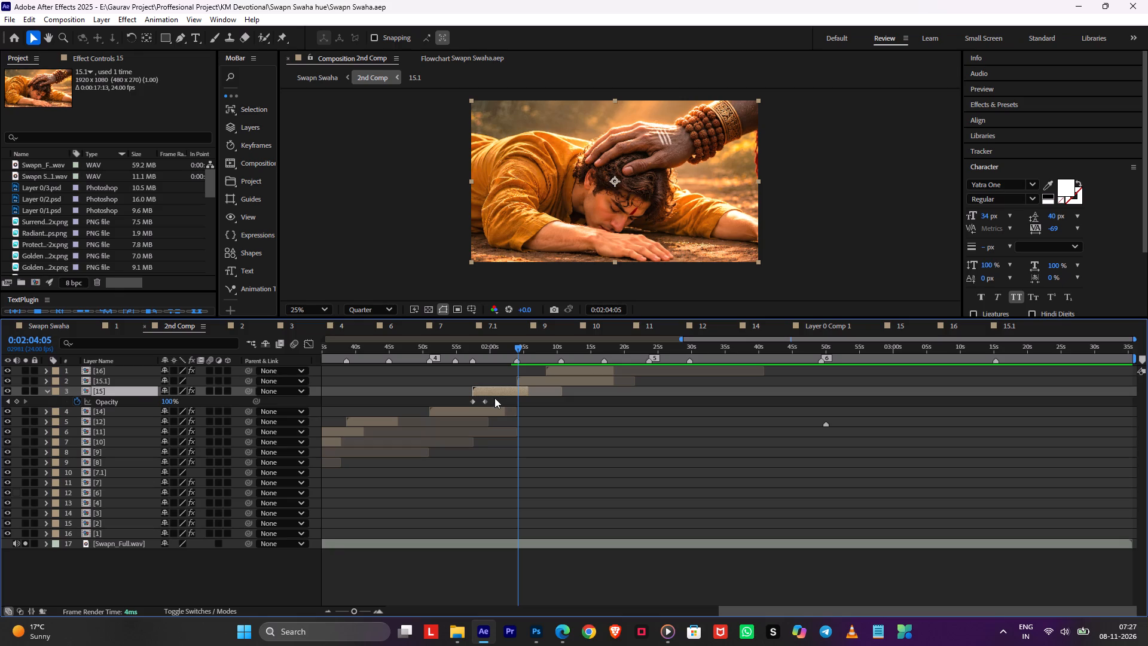
left_click_drag(494, 400, 430, 401)
key("ctrl+c")
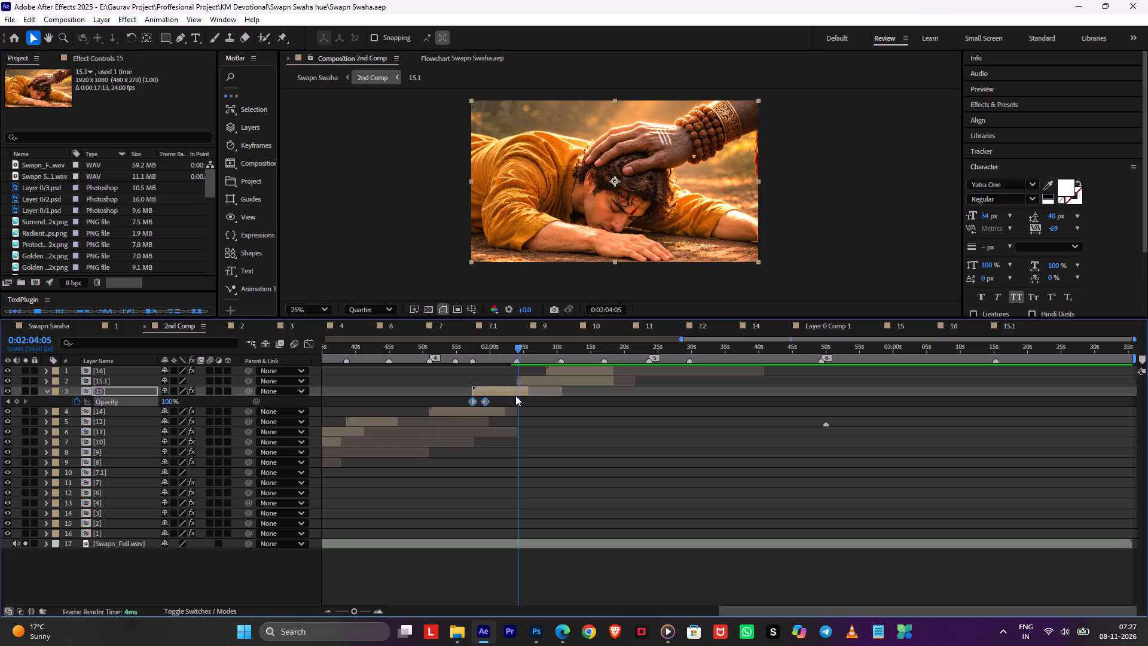
left_click(527, 382)
key("i")
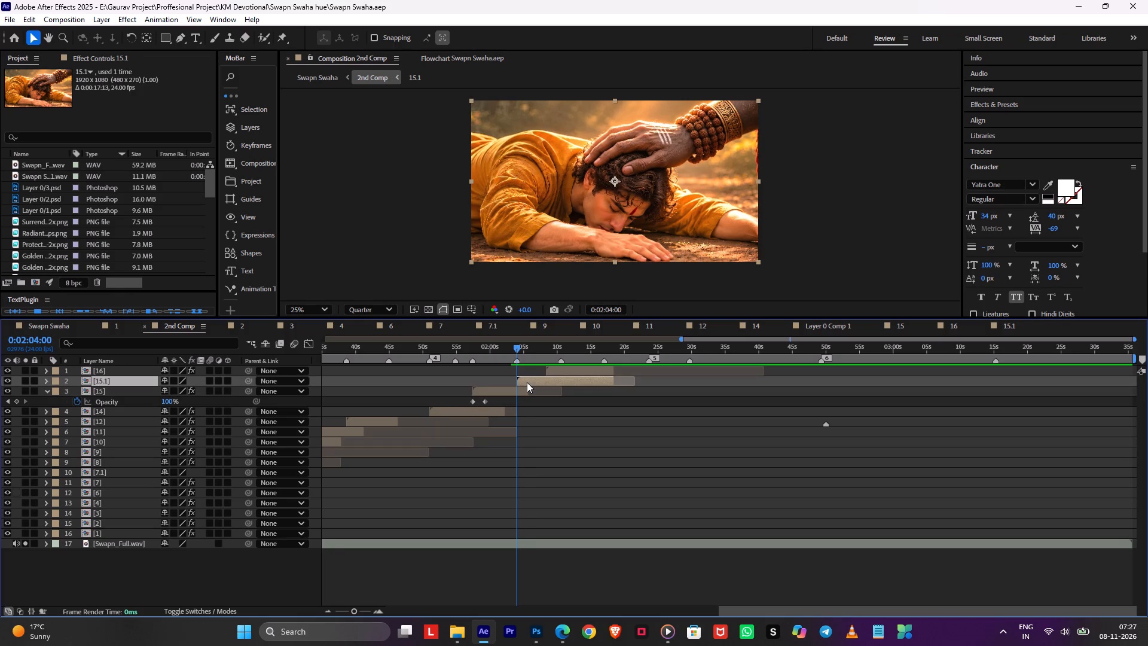
key("ctrl+v")
key("space")
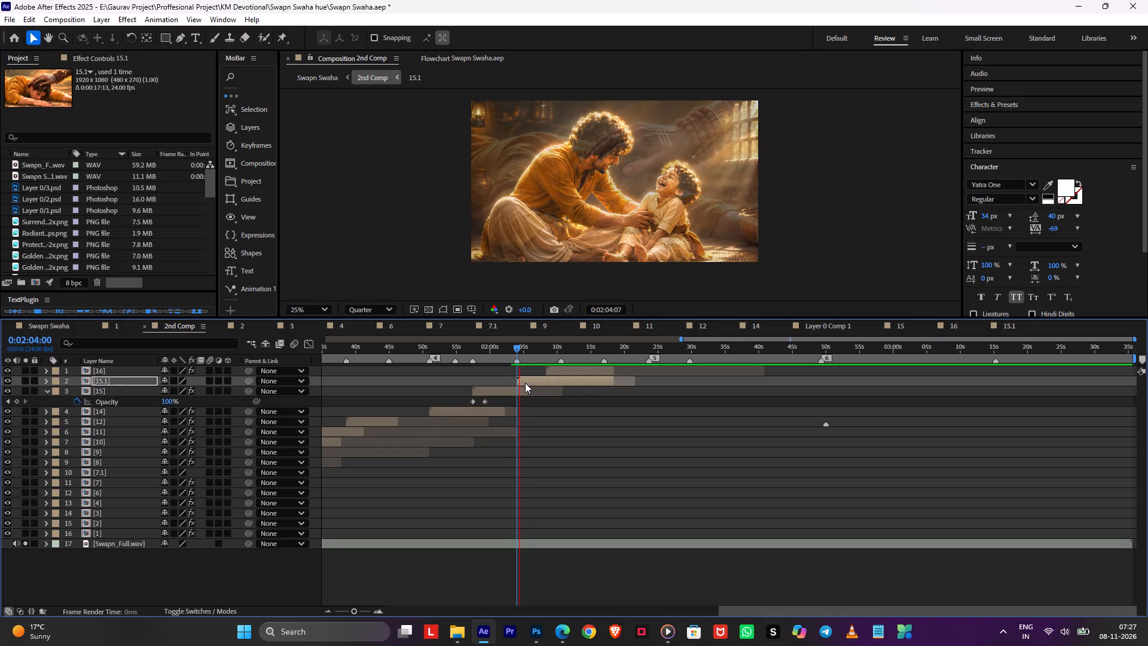
Extend the end of layer 15 to about 0:02:07:00 so it sits under the fade-in, and save the project.
scroll(527, 389, "up", 3, "alt")
key("space")
left_click_drag(534, 388, 602, 421)
key("space")
key("ctrl+s")
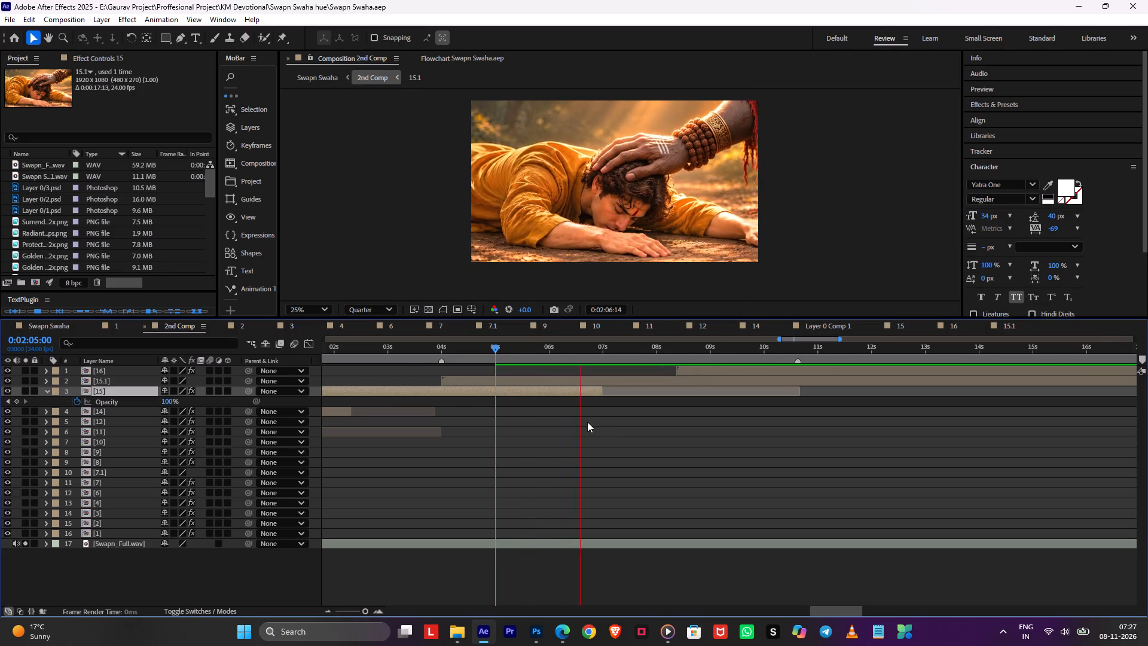
Play back 2nd Comp through layers 15.1 and 16 to check the camera move near the end of layer 16.
scroll(585, 422, "down", 3, "alt")
left_click(598, 421)
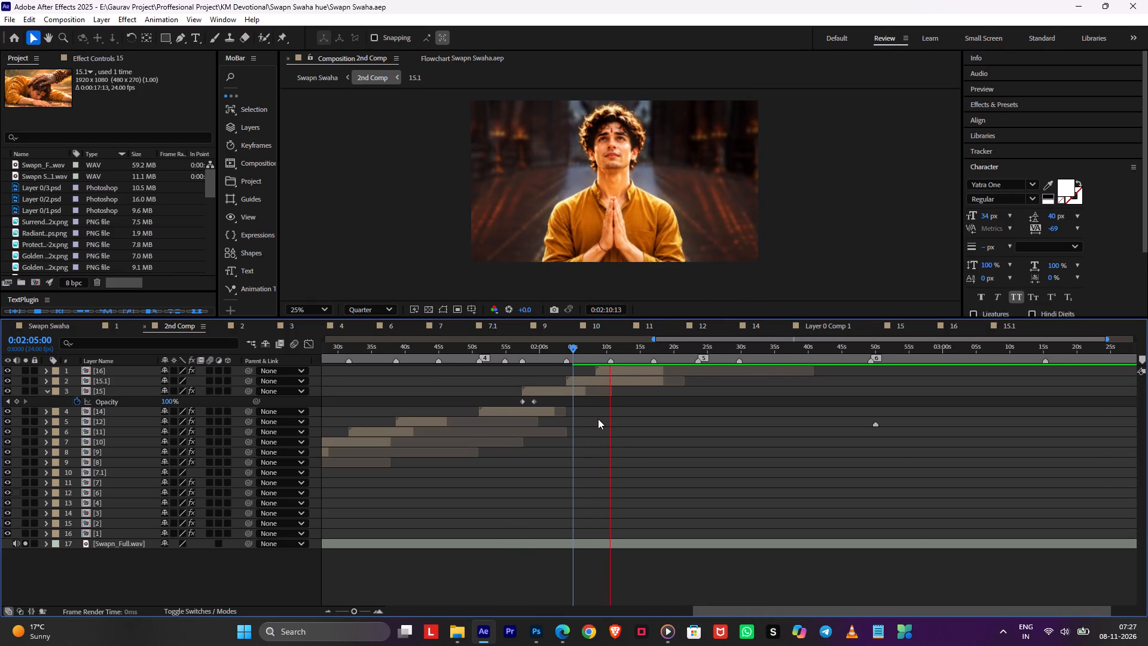
scroll(628, 412, "up", 1, "alt")
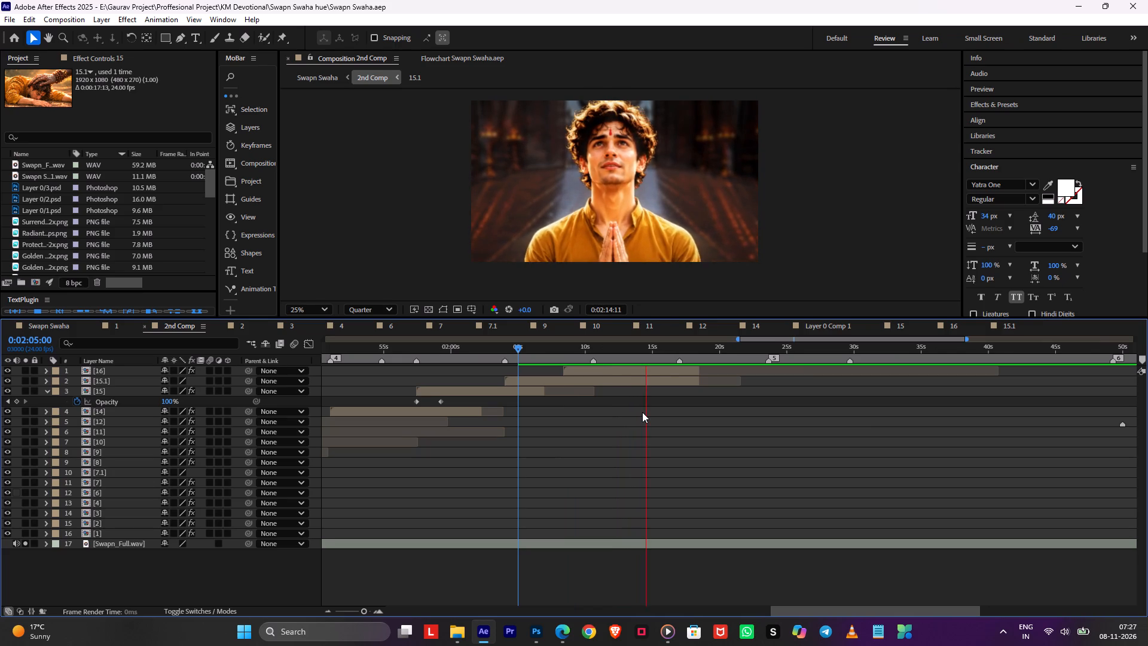
key("space")
left_click(689, 367)
key("space")
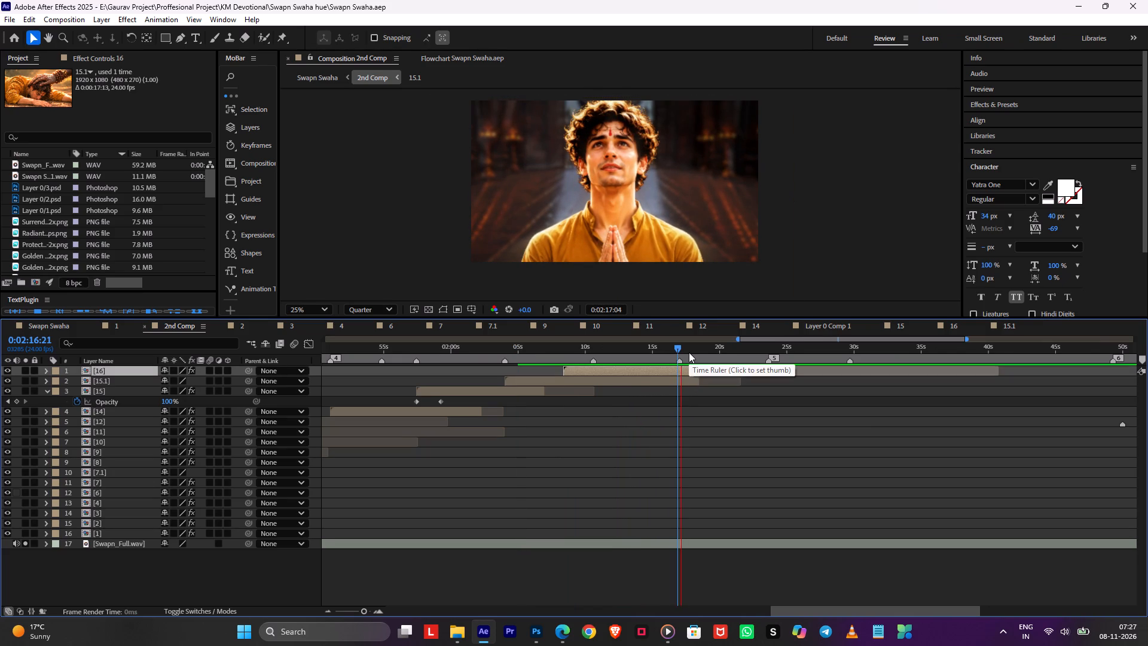
key("space")
In comp 16, move the null's second Position keyframe to the marker at about 0:00:26:15, return to 2nd Comp and save.
double_click(688, 366)
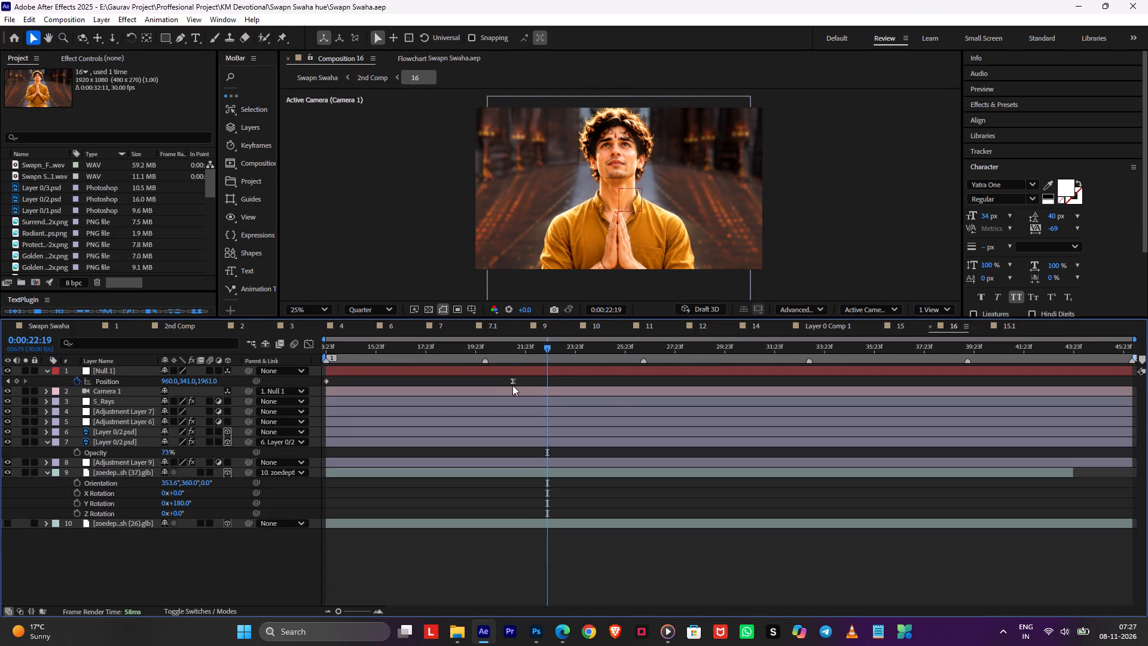
left_click_drag(512, 385, 643, 409)
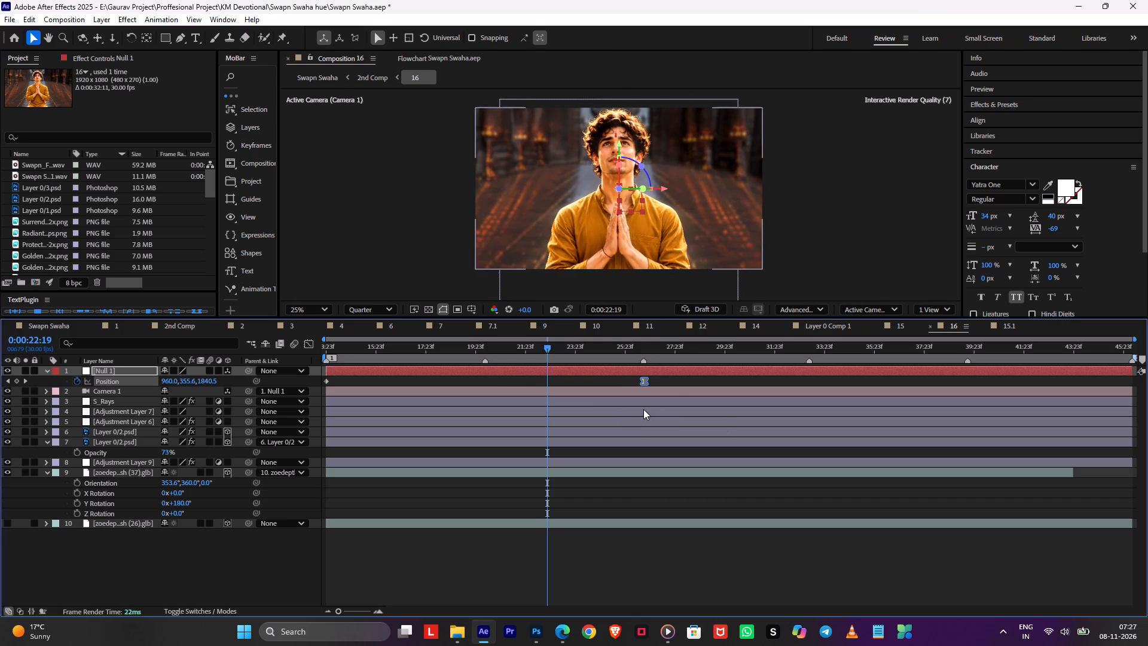
key("Tab")
left_click(576, 406)
key("ctrl+s")
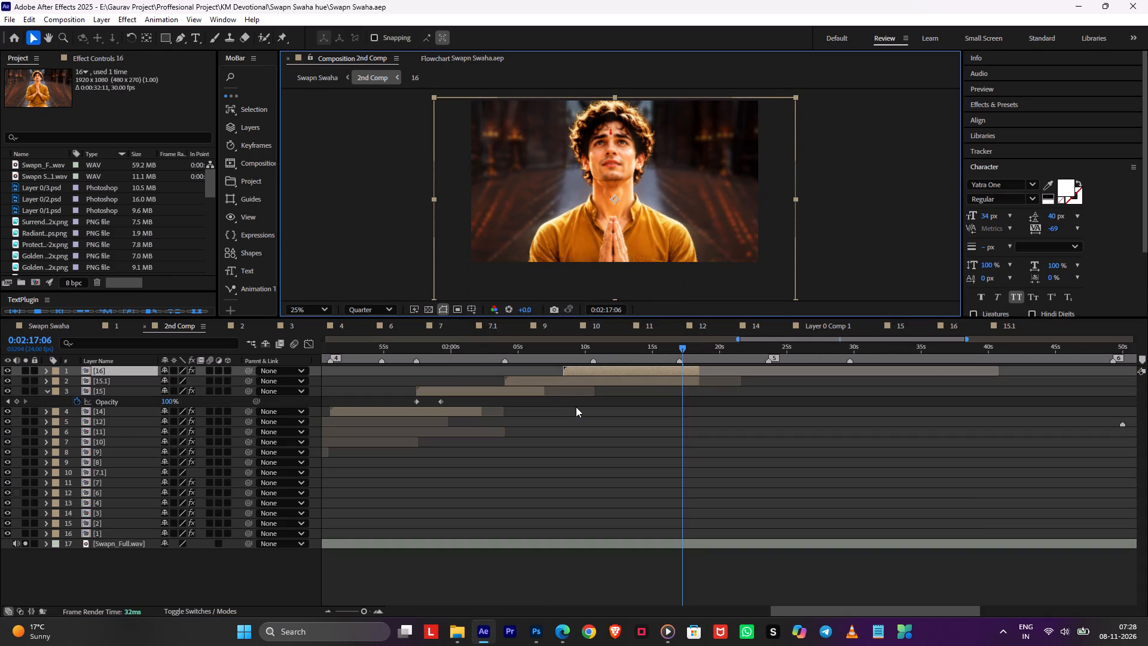
Switch to Media Player and play Roddy Theme (From "Jailer 2") from its beginning.
left_click(661, 619)
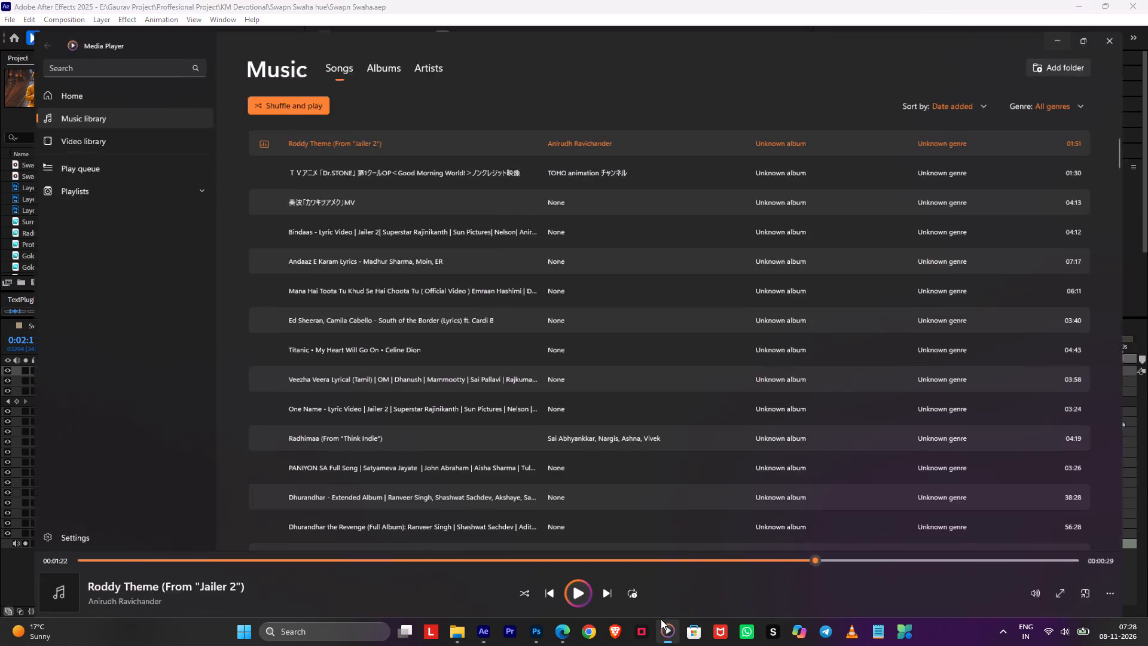
left_click(568, 581)
left_click_drag(546, 553, 0, 498)
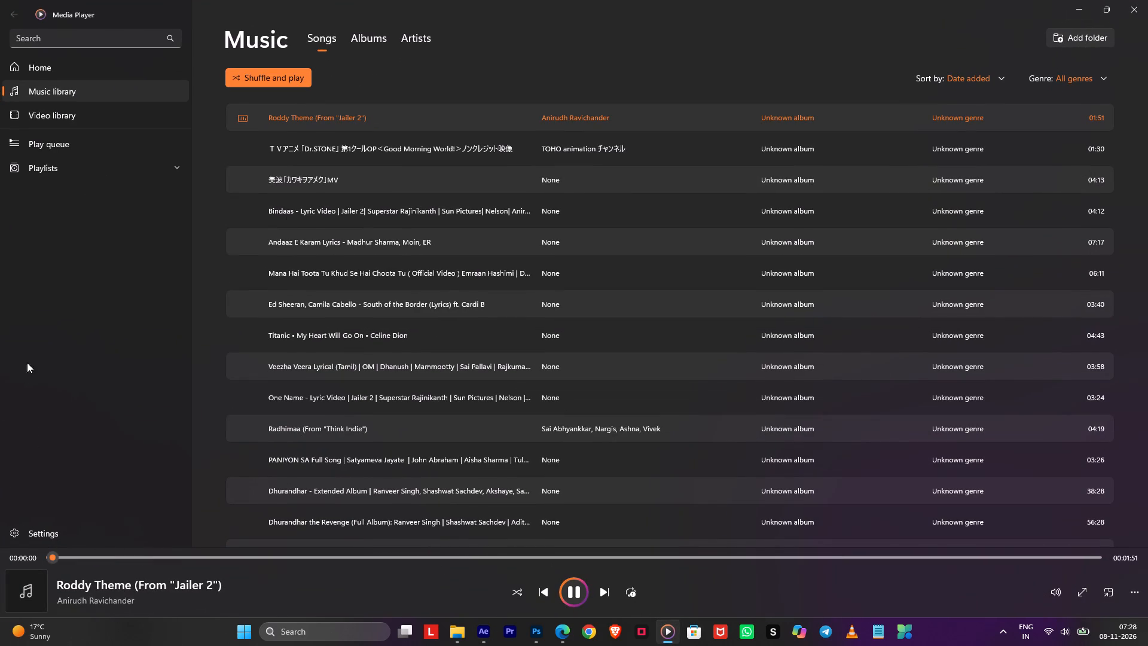
key("alt+Tab")
key("space")
scroll(676, 420, "down", 1, "alt")
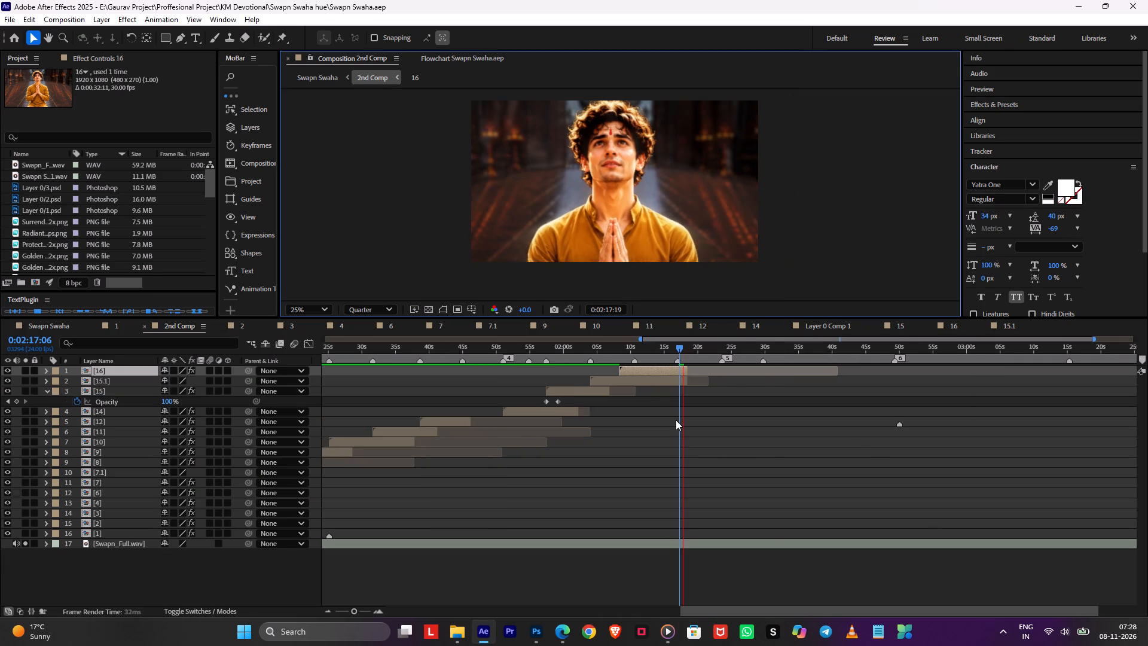
left_click_drag(739, 344, 720, 357)
key("space")
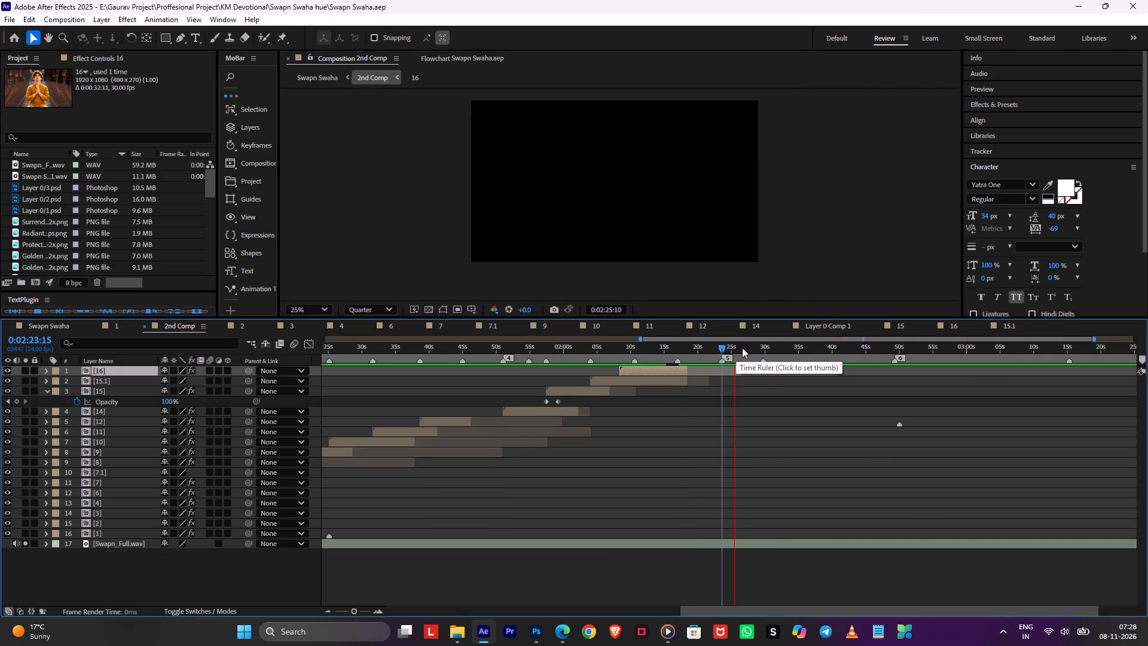
left_click_drag(738, 349, 715, 360)
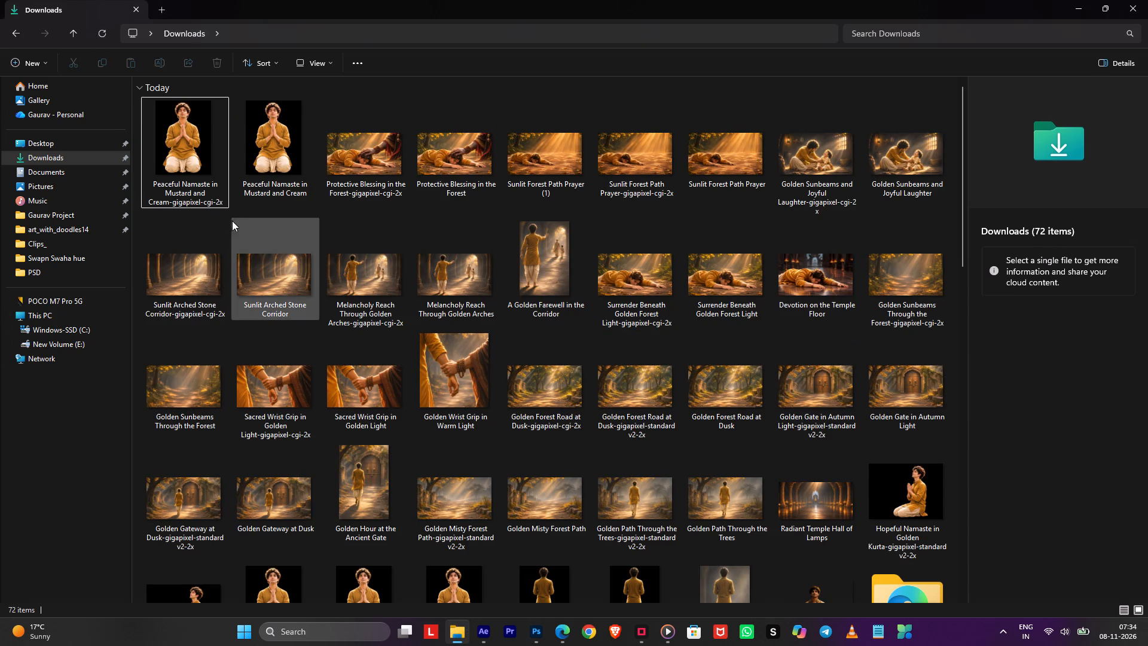
left_click_drag(191, 153, 706, 248)
key("alt+Tab")
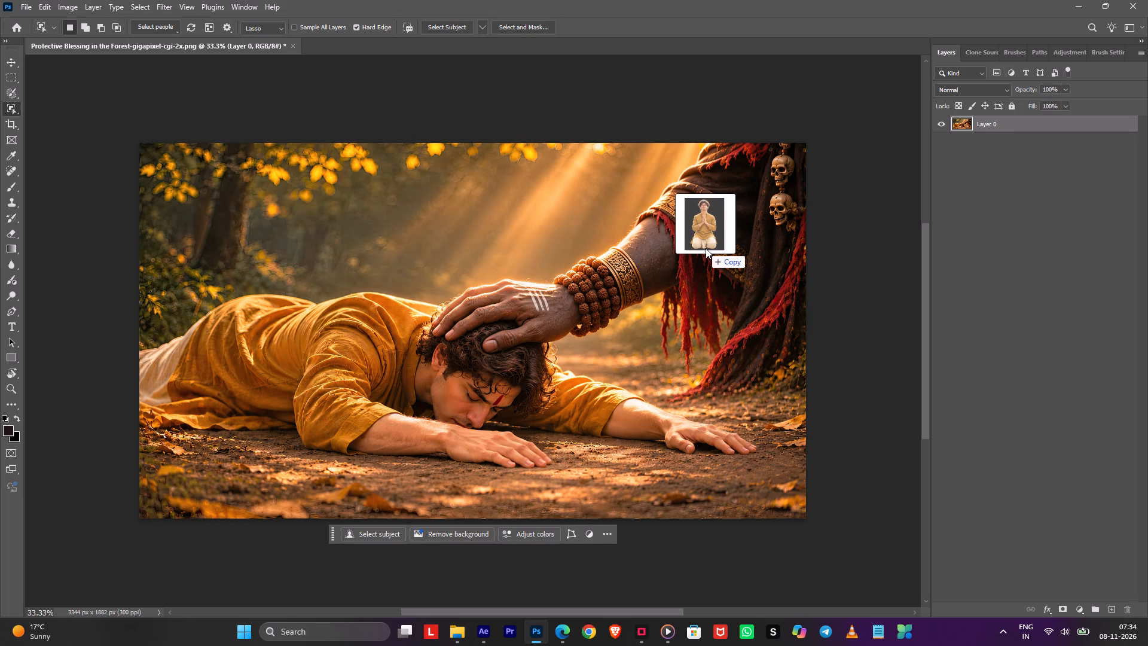
left_click_drag(706, 248, 1033, 251)
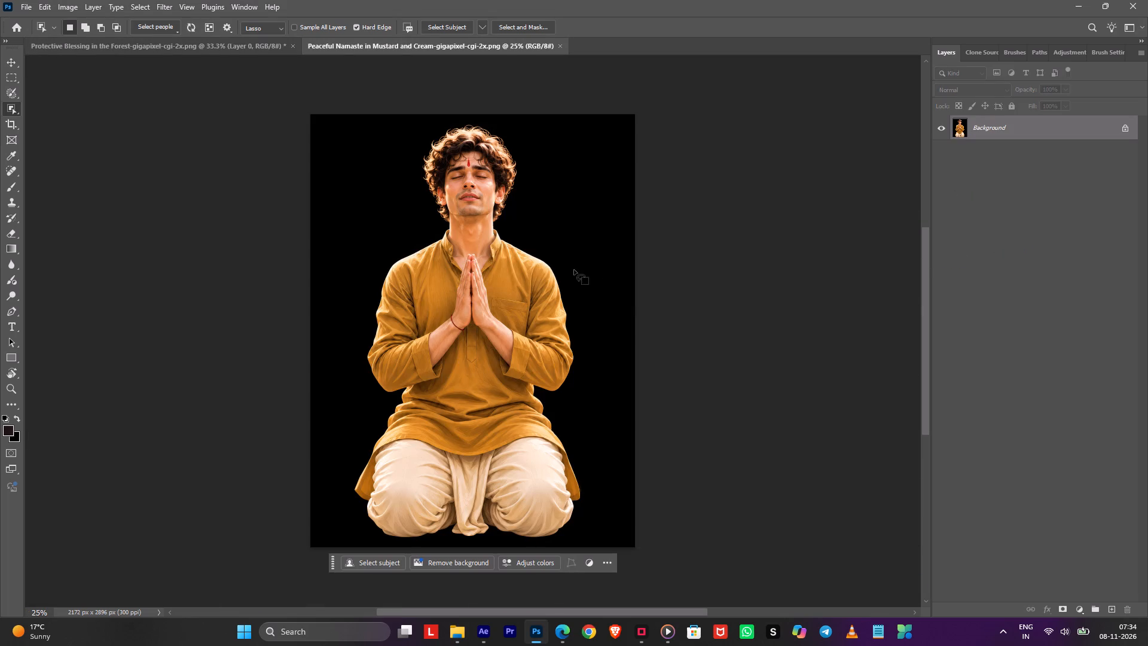
Select the black background around the kneeling man with the Magic Wand and invert the selection.
key("shift+w")
key("shift+w")
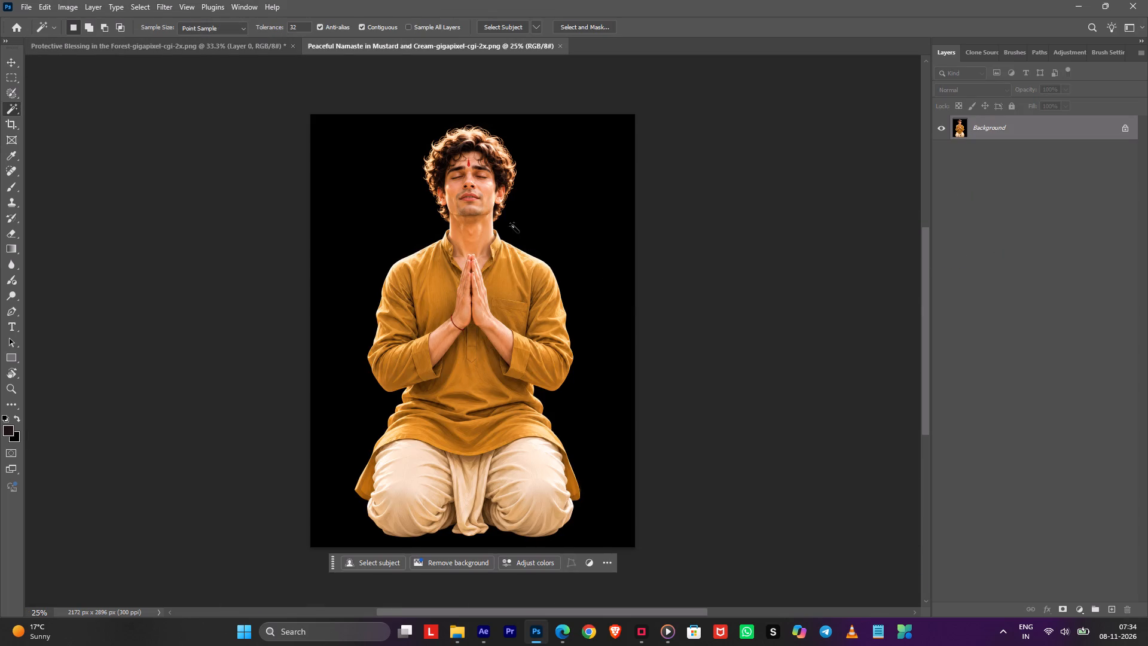
left_click(511, 226, "shift")
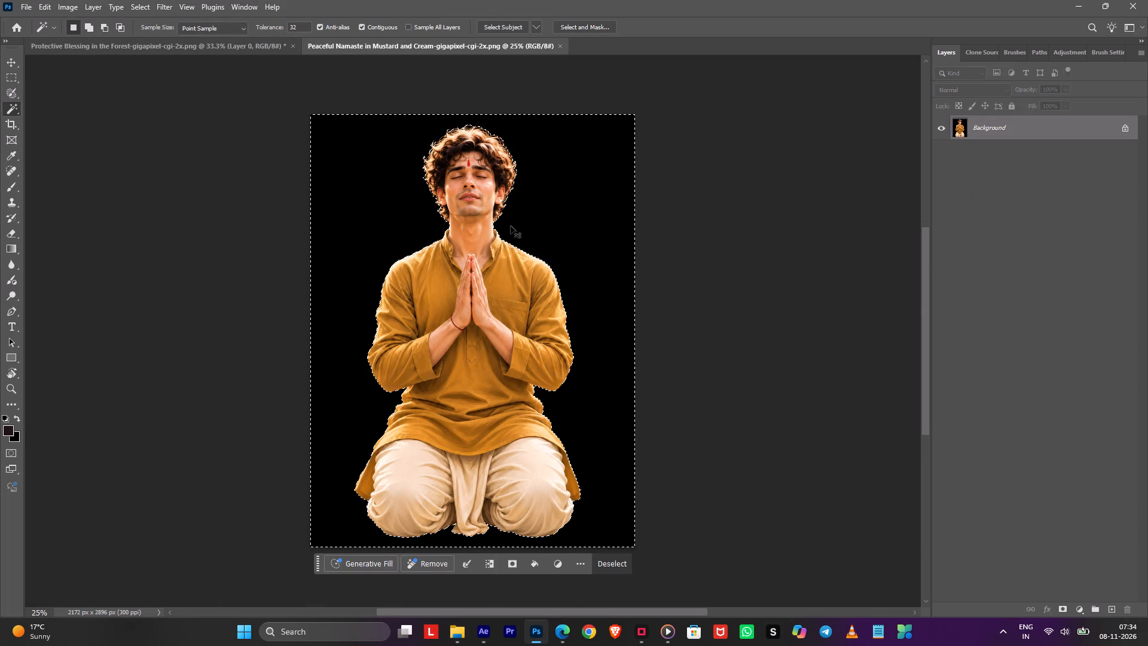
key("ctrl+shift+i")
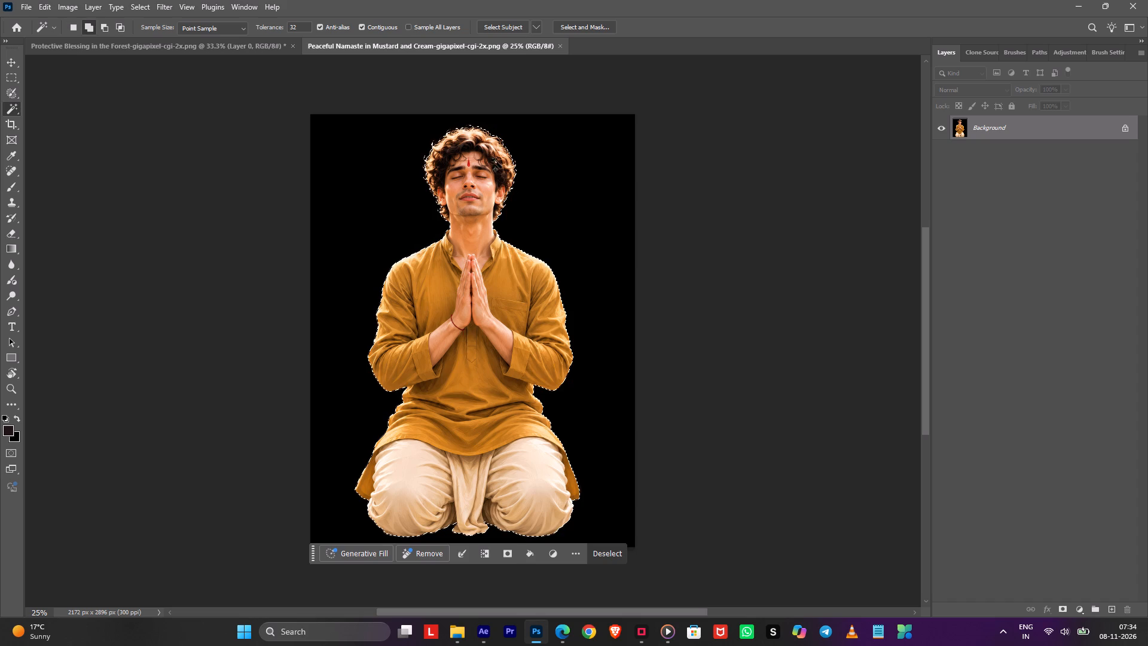
Subtract dark areas along the top of the hair from the selection and mask out the black background.
left_click(491, 131, "shift")
key("ctrl+z")
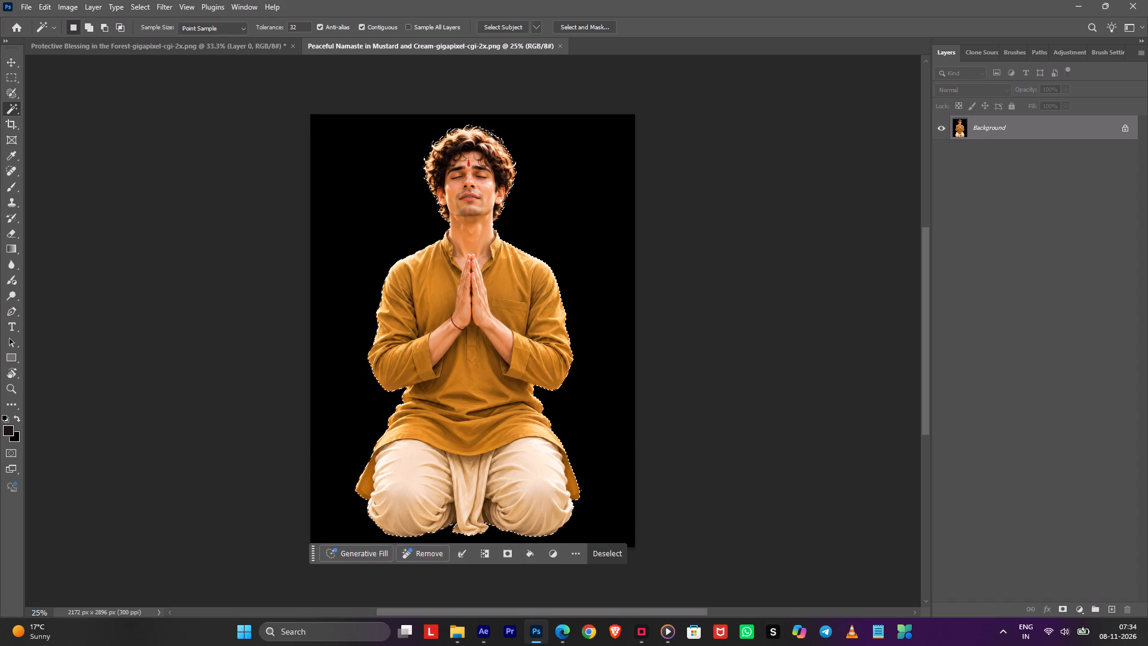
left_click(496, 133, "alt")
left_click(496, 133, "alt")
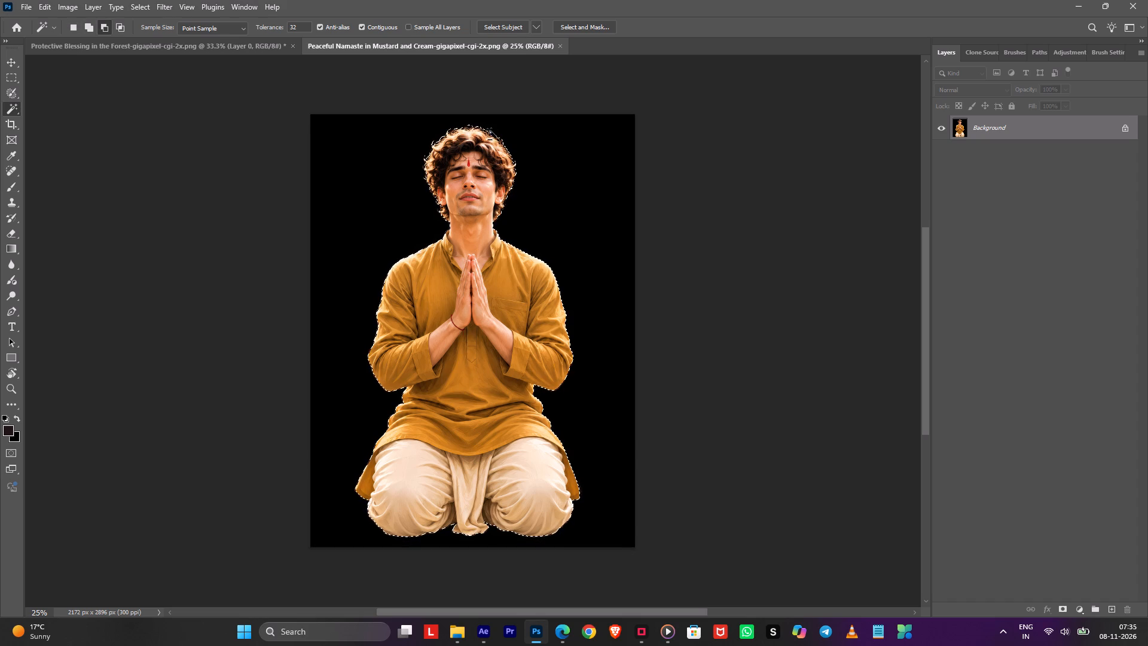
left_click(490, 132, "alt")
left_click(481, 129, "alt")
left_click(472, 127, "alt")
left_click(468, 126, "alt")
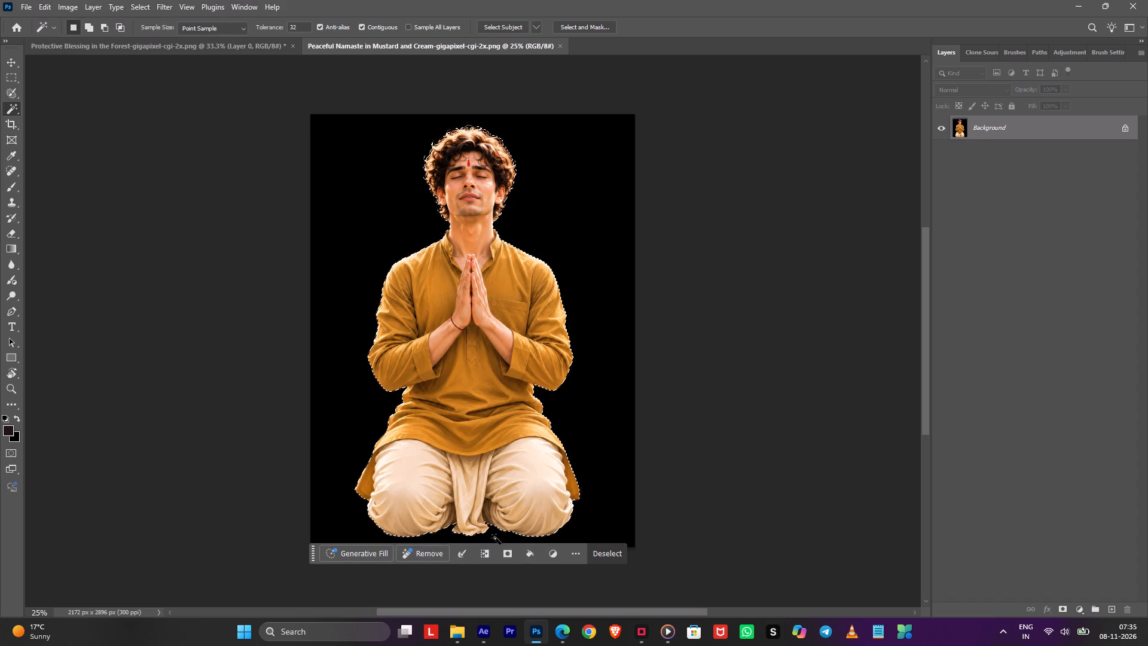
left_click(504, 557)
Refine the layer mask edge around the kneeling man's curly hair in Select and Mask, brushing along the whole hair outline.
scroll(486, 227, "up", 4, "alt")
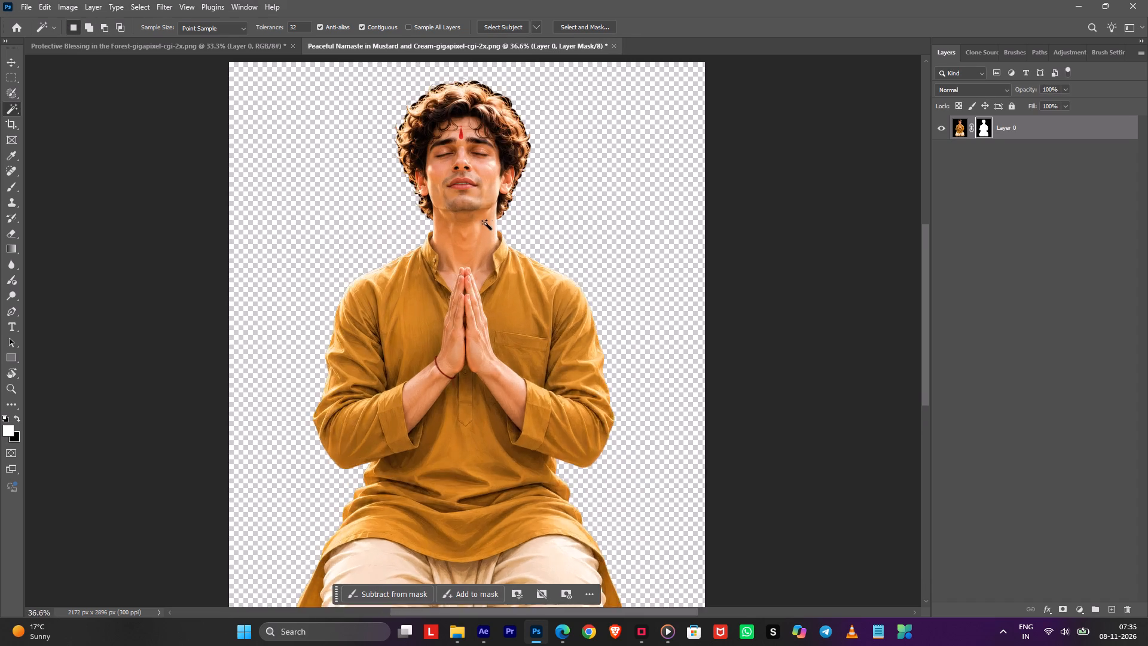
scroll(486, 223, "up", 5, "alt")
middle_click_drag(494, 205, 494, 221)
key("space")
key("space")
key("space")
key("space")
key("space")
key("space")
key("space")
key("space")
key("space")
key("space")
left_click_drag(491, 214, 523, 334)
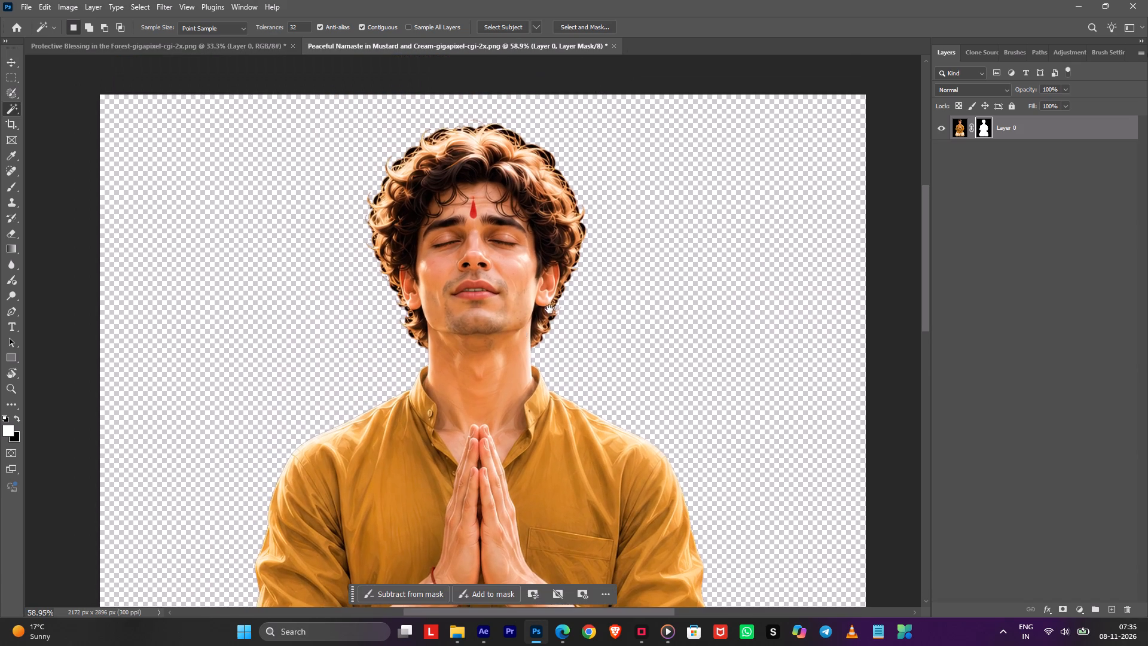
double_click(982, 132)
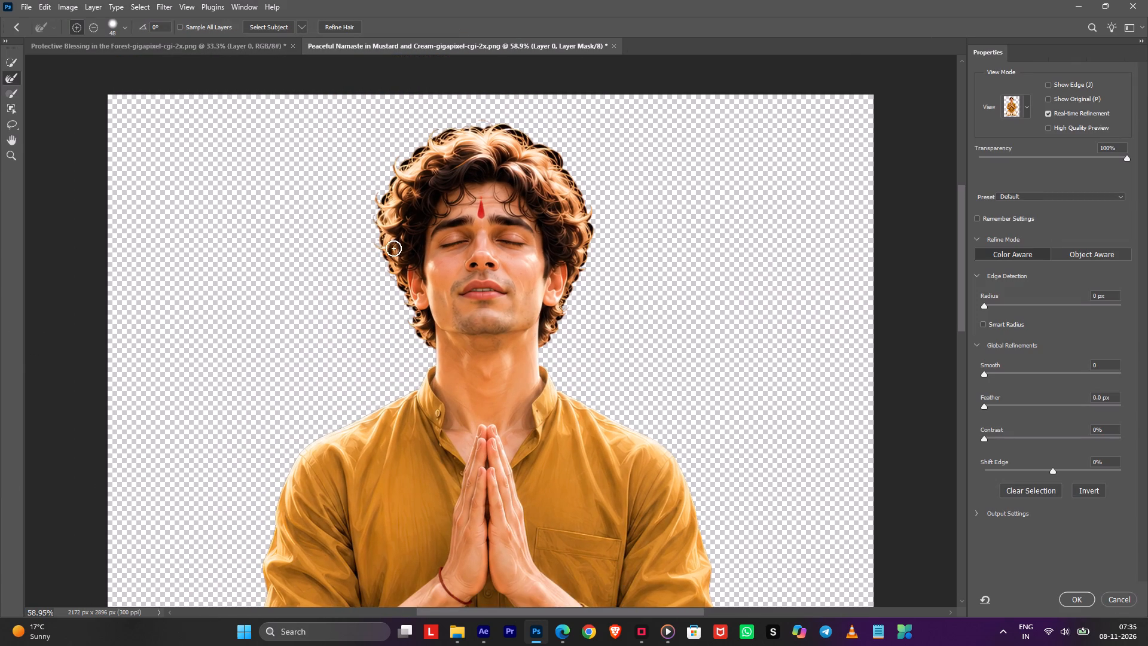
left_click_drag(388, 243, 422, 349)
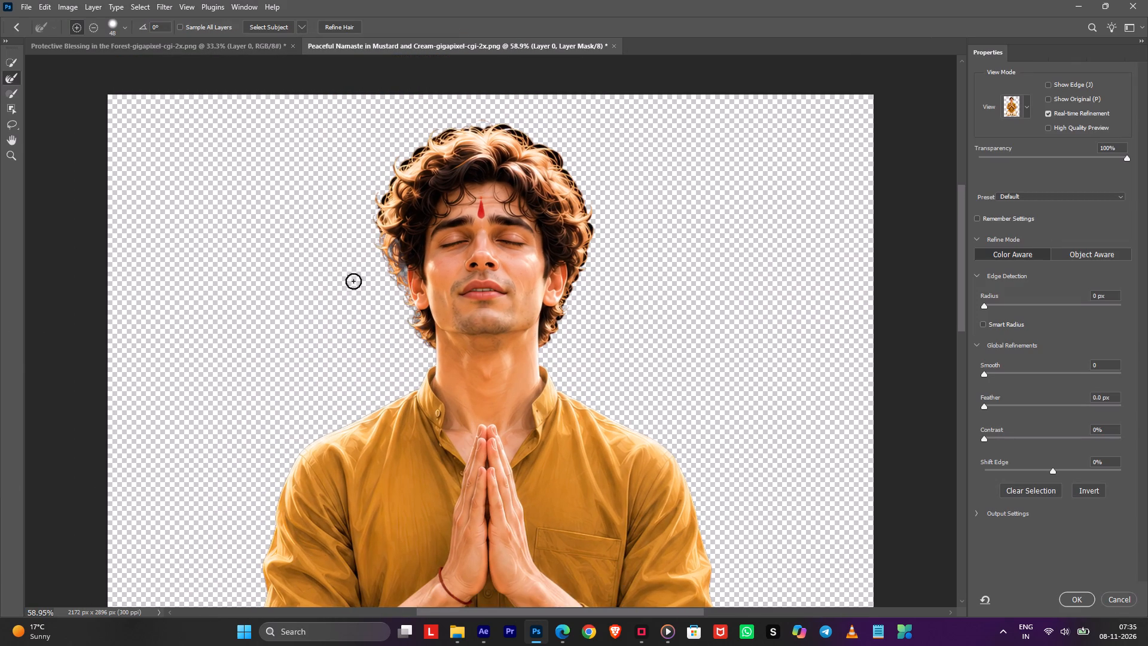
left_click_drag(378, 237, 506, 128)
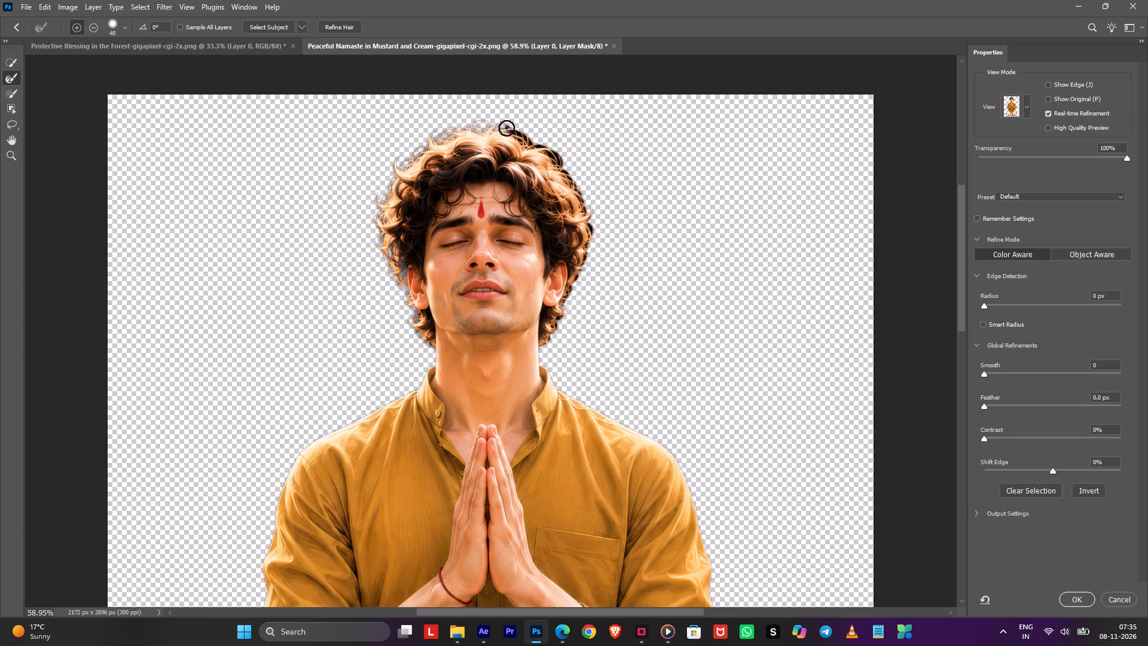
left_click_drag(506, 128, 592, 234)
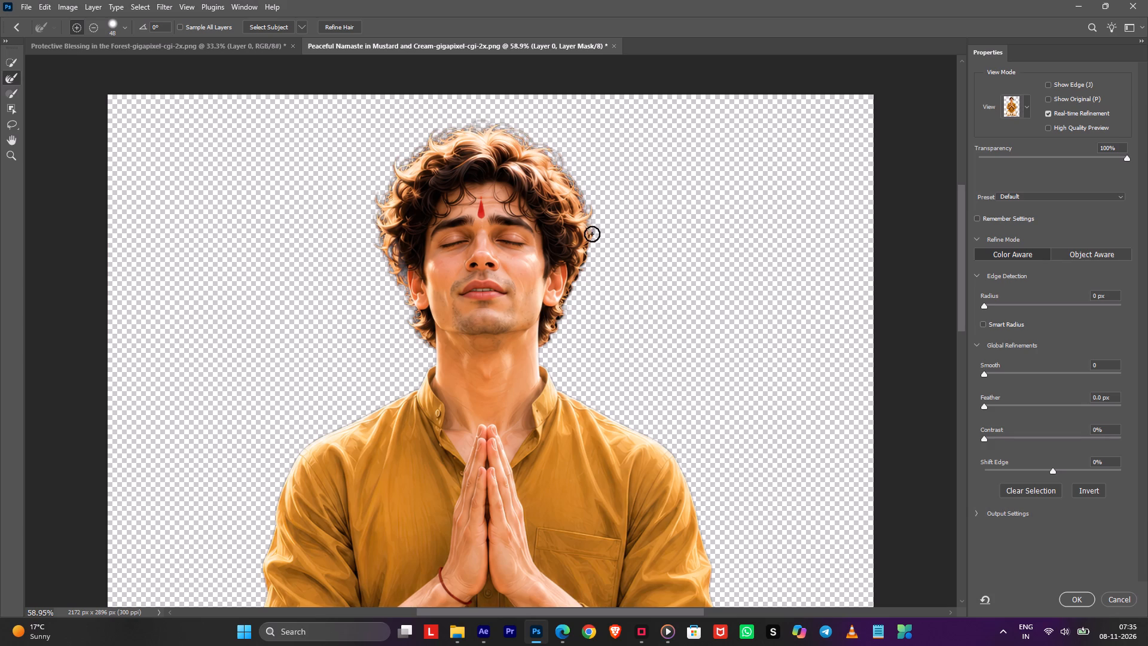
left_click_drag(592, 234, 554, 341)
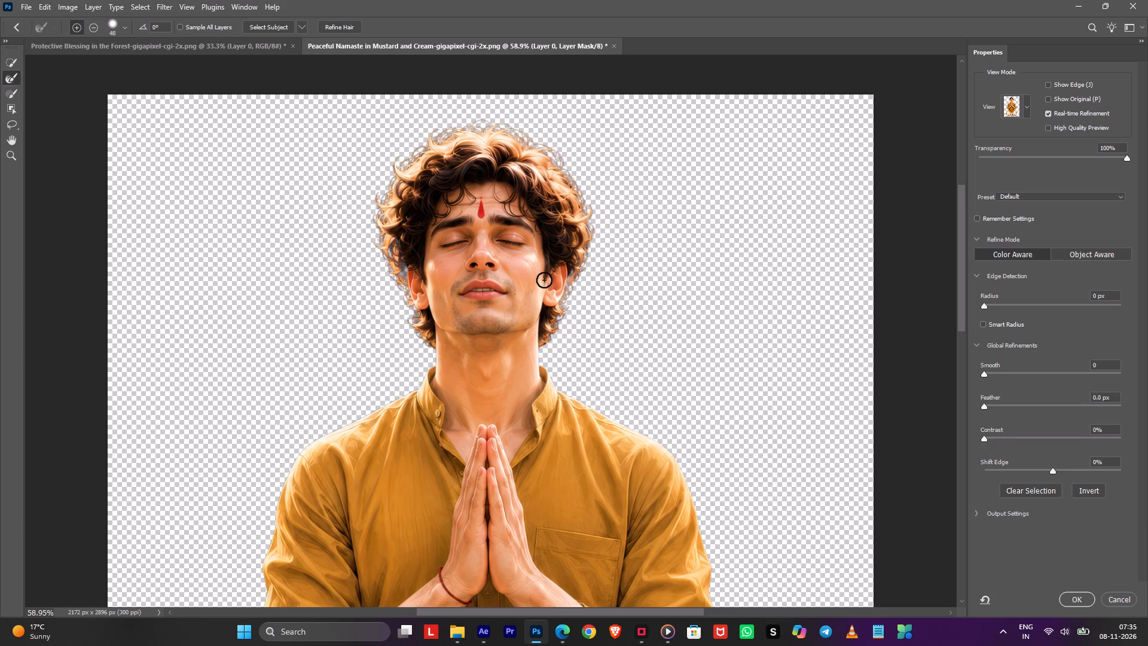
left_click(1074, 599)
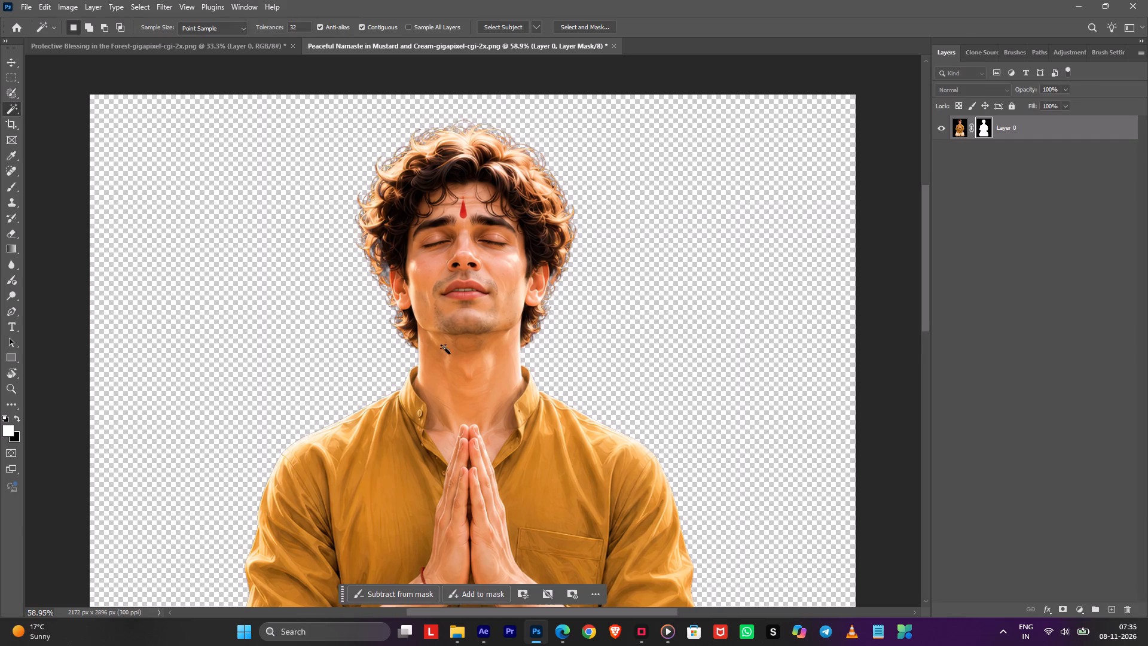
Save the cut-out character as a Photoshop file named 8 in the project's PSD folder.
scroll(457, 303, "down", 4, "alt")
key("ctrl+shift+s")
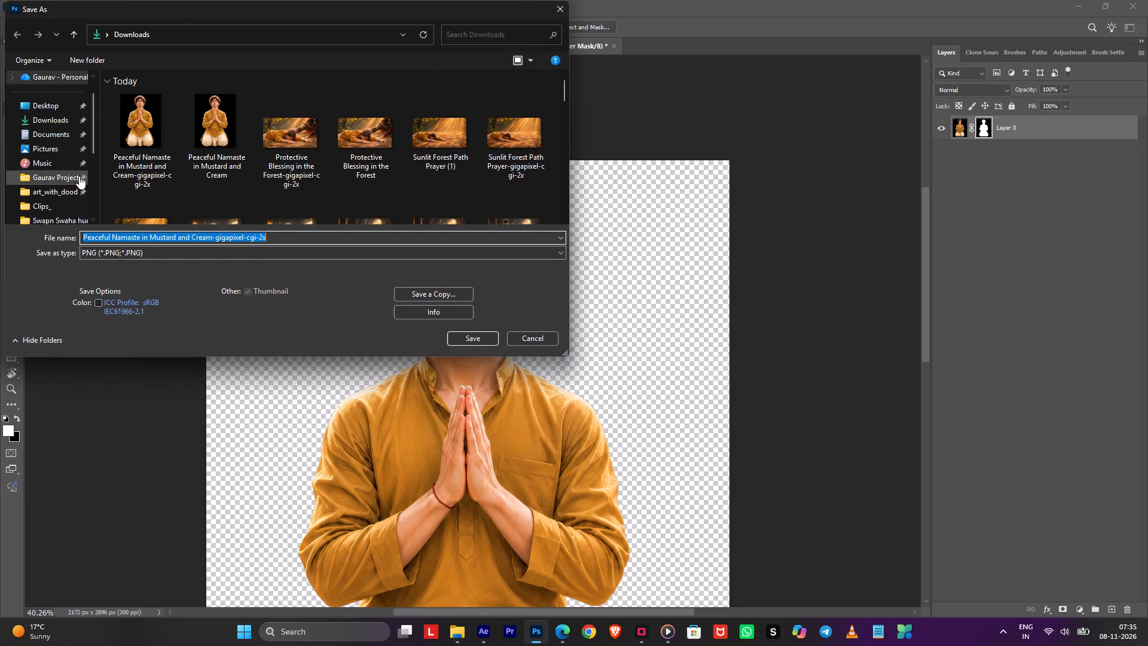
scroll(77, 173, "down", 3)
left_click(48, 101)
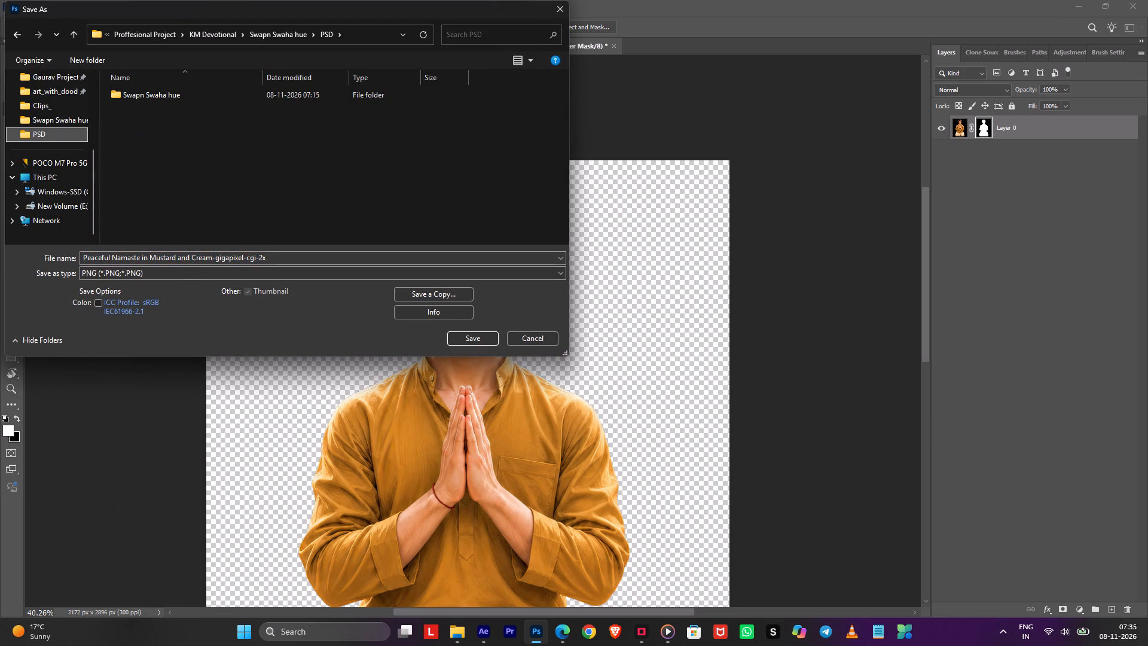
left_click(181, 278)
left_click(179, 283)
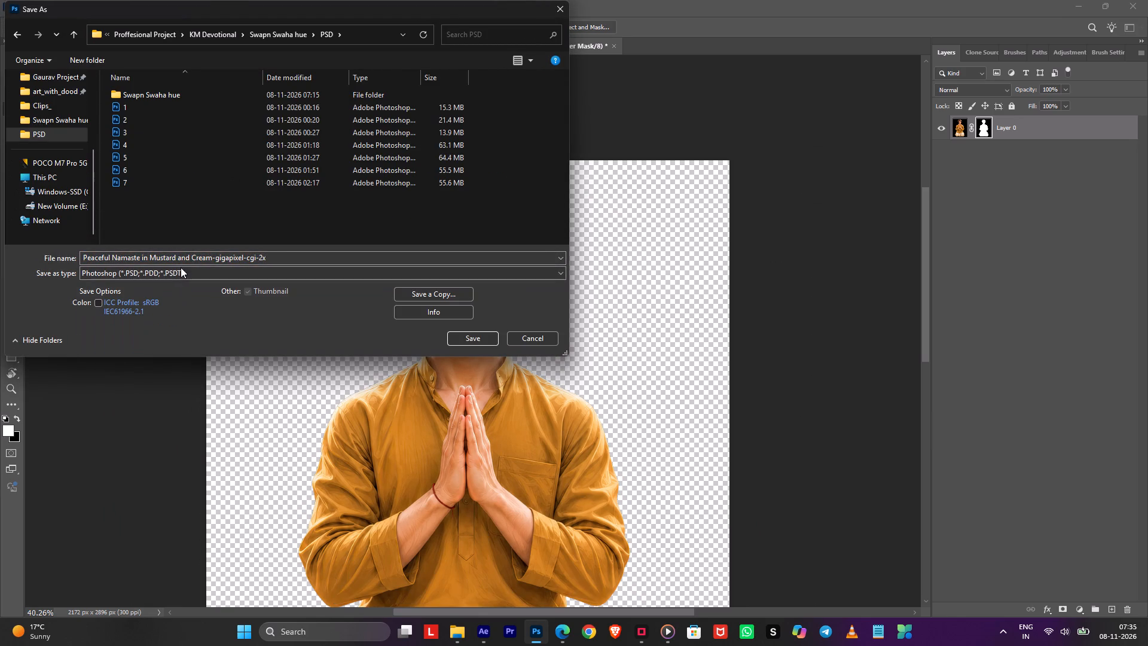
left_click(178, 257)
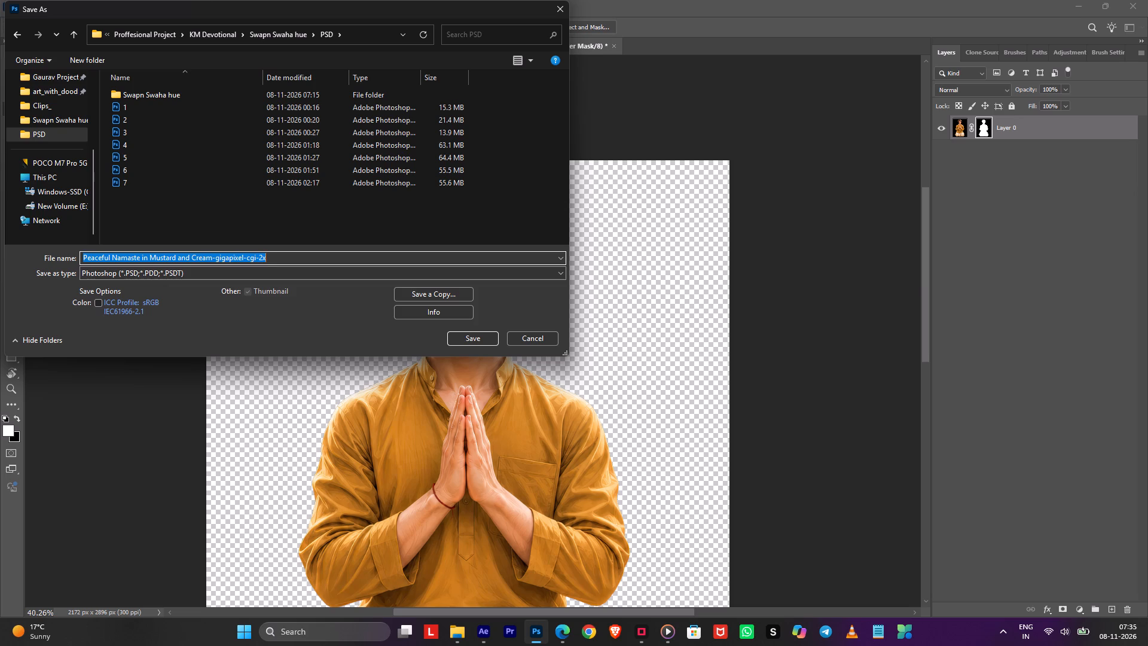
key("8")
key("Return")
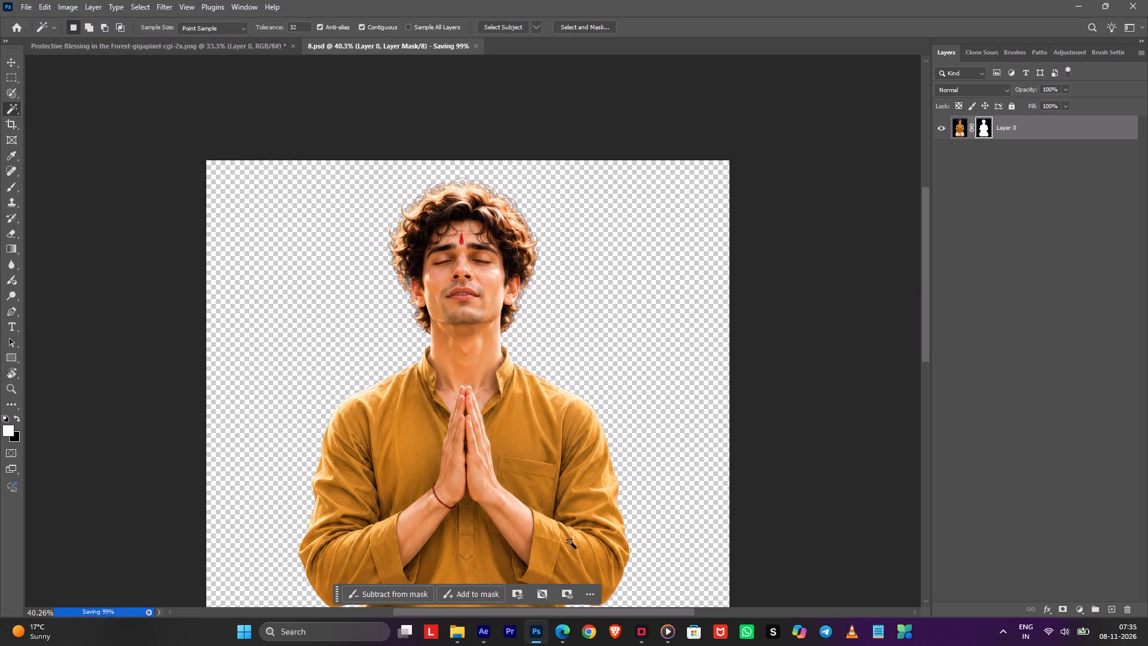
Switch to File Explorer and check the contents of the Swapn Swaha hue folder nested inside the project's PSD folder.
left_click(485, 638)
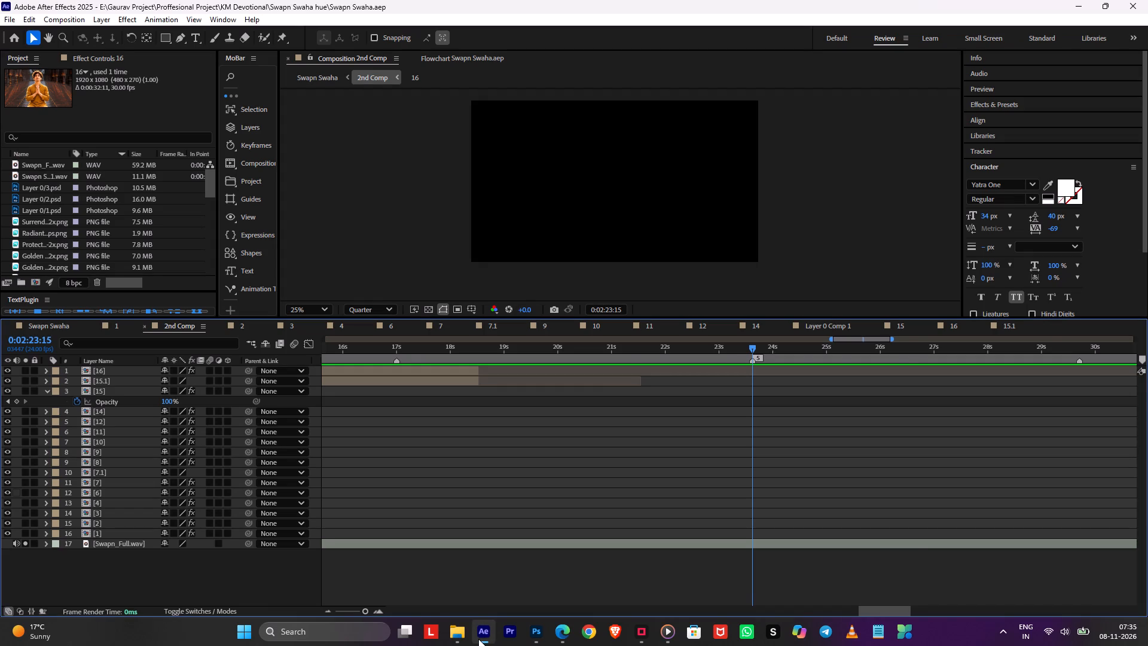
left_click(458, 638)
left_click(57, 261)
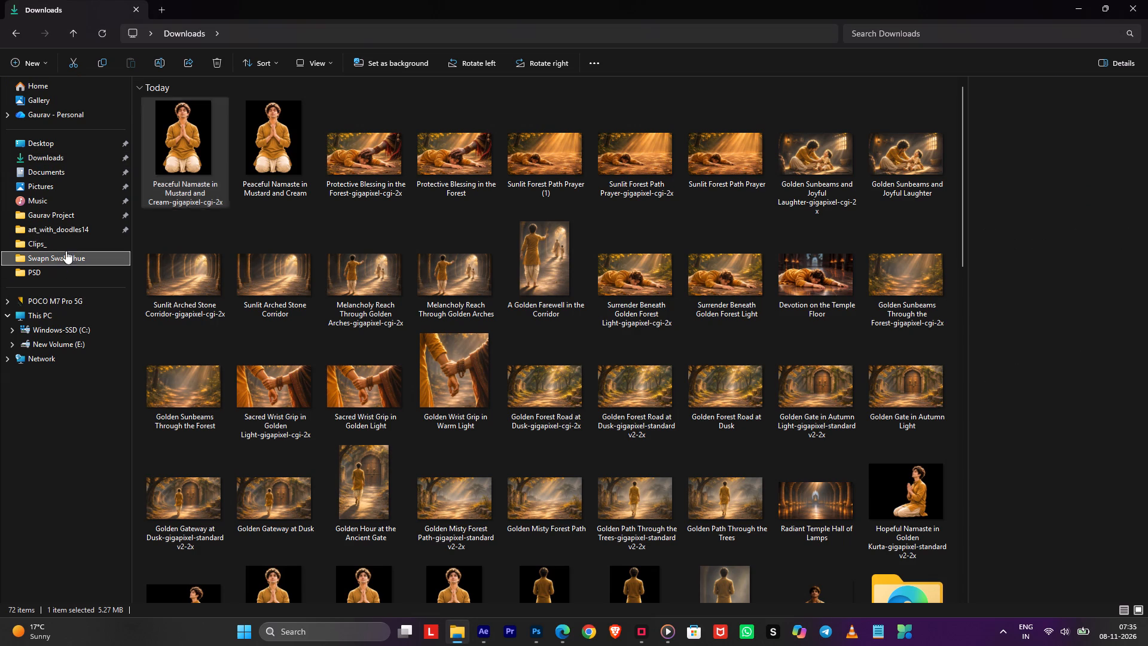
double_click(175, 118)
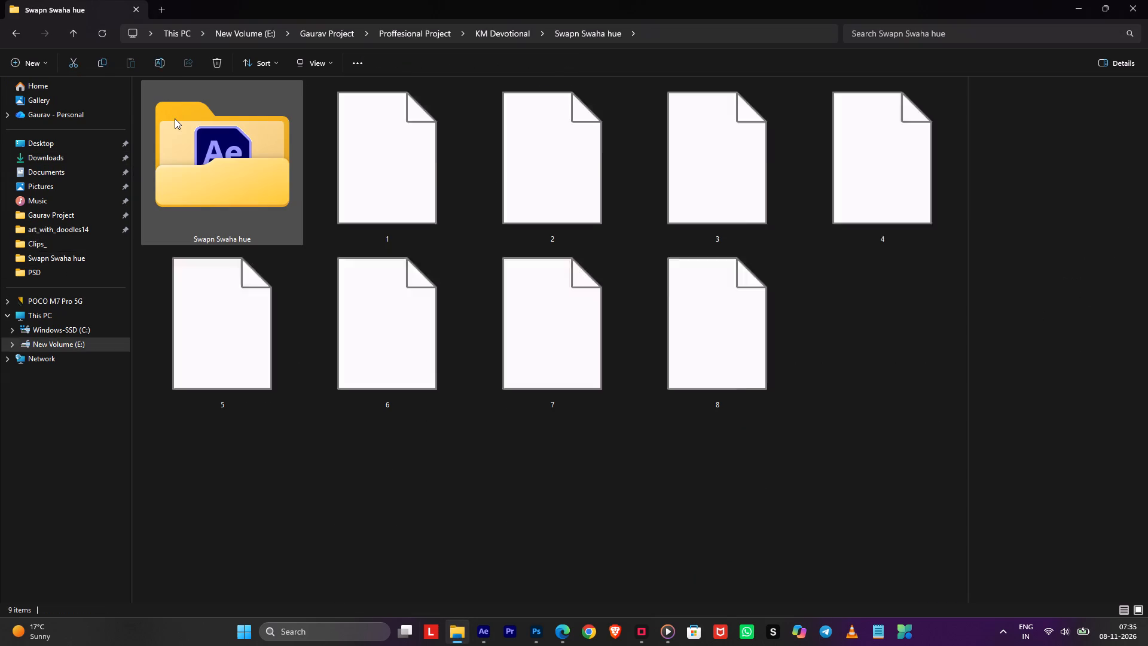
double_click(193, 154)
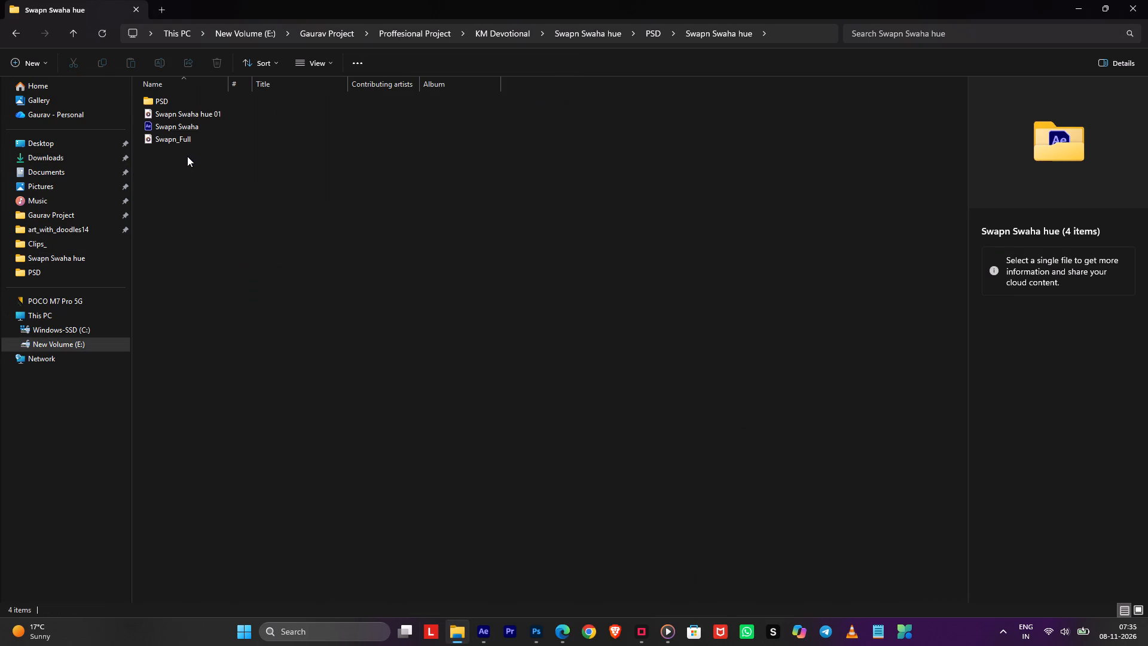
scroll(160, 166, "up", 7, "ctrl")
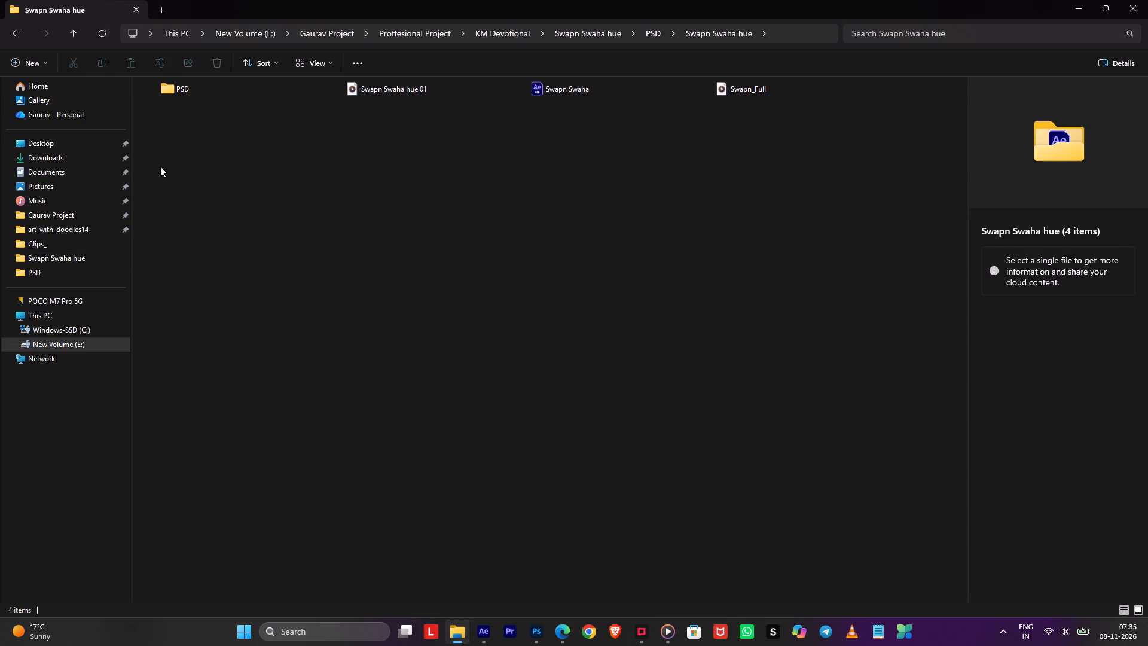
scroll(160, 166, "up", 7, "ctrl")
scroll(160, 166, "down", 1, "ctrl")
scroll(160, 166, "up", 18, "ctrl")
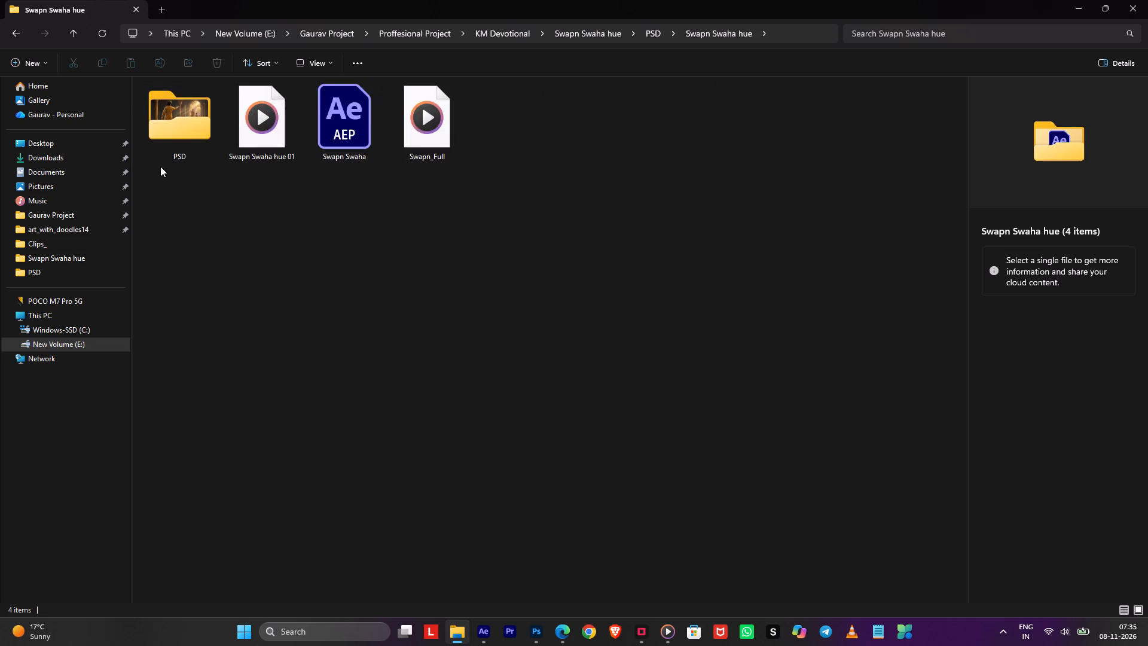
scroll(160, 166, "up", 10, "ctrl")
double_click(243, 136)
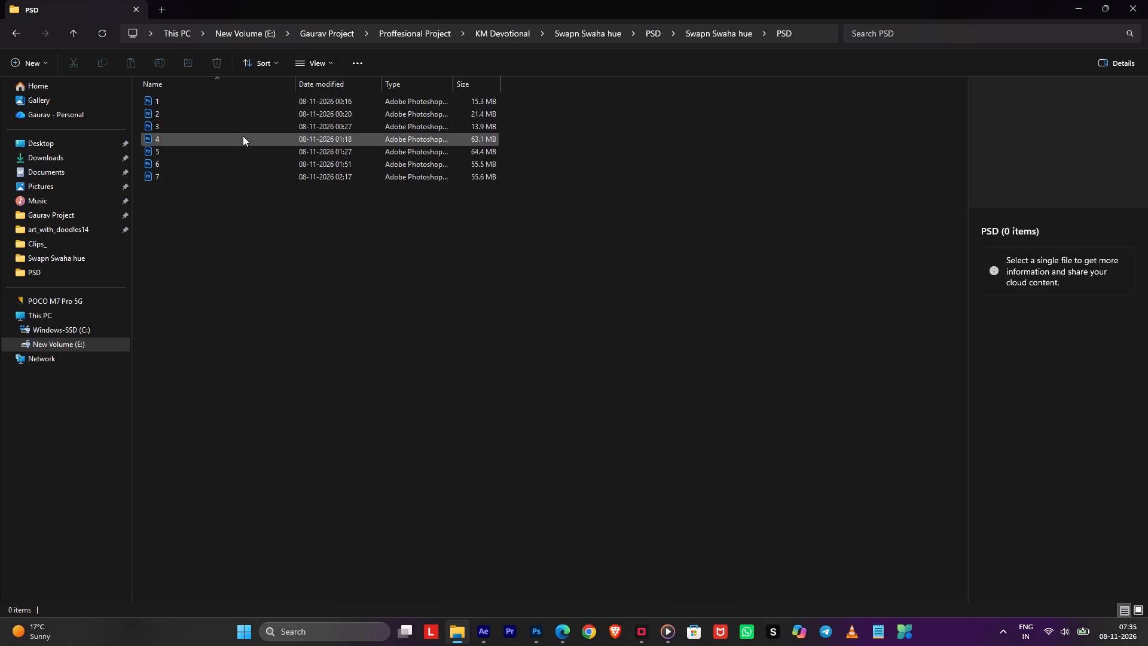
scroll(240, 138, "up", 20, "ctrl")
scroll(240, 138, "up", 7, "ctrl")
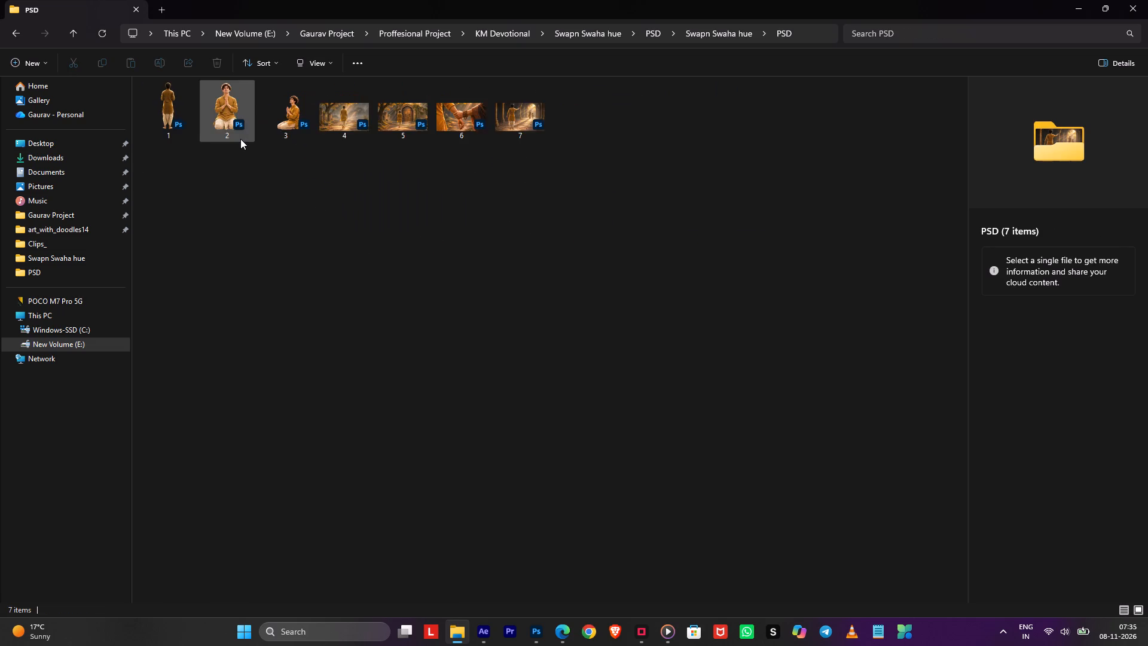
scroll(240, 139, "up", 13, "ctrl")
double_click(240, 139)
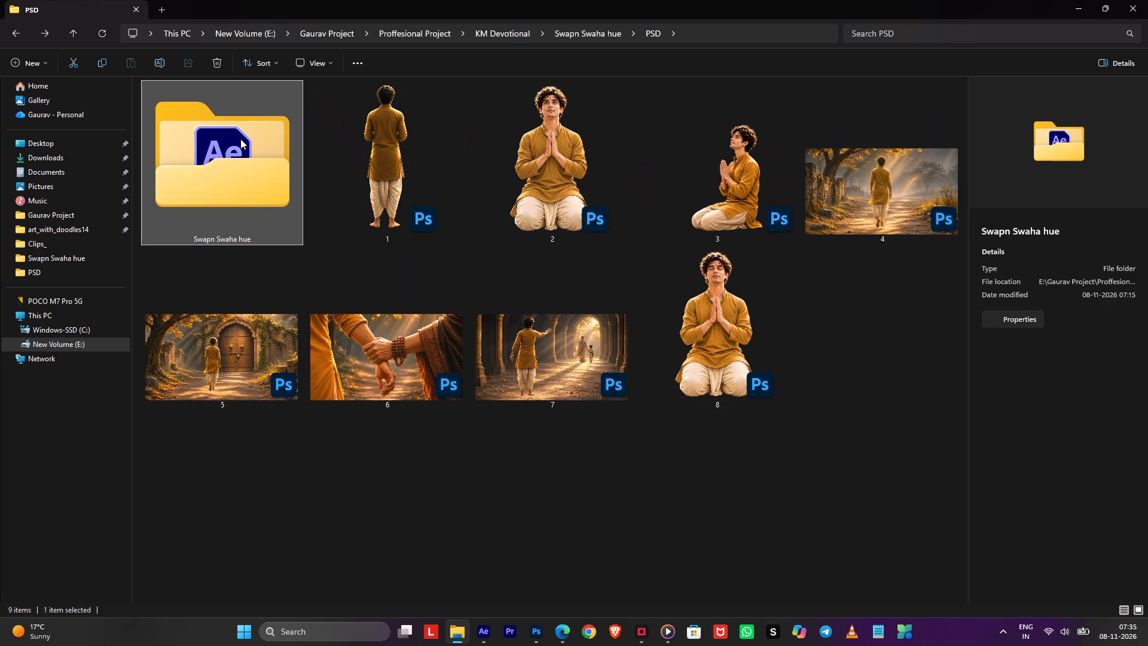
left_click(240, 139)
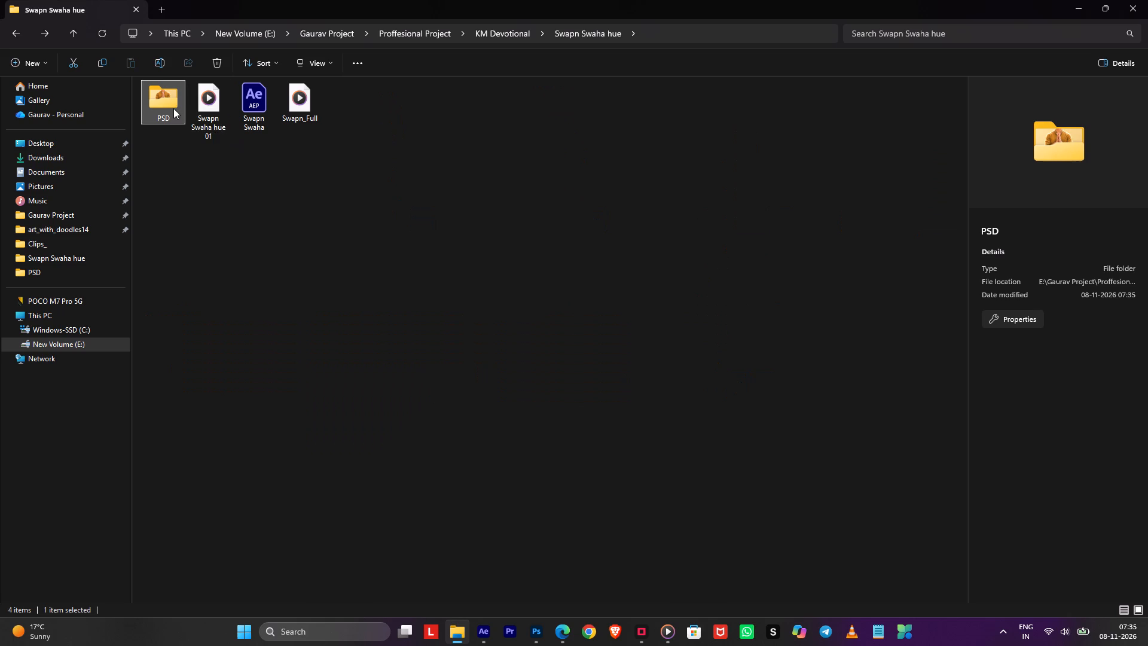
Delete the duplicate Swapn Swaha hue folder inside the PSD folder of KM Devotional's Swapn Swaha hue project.
left_click(502, 36)
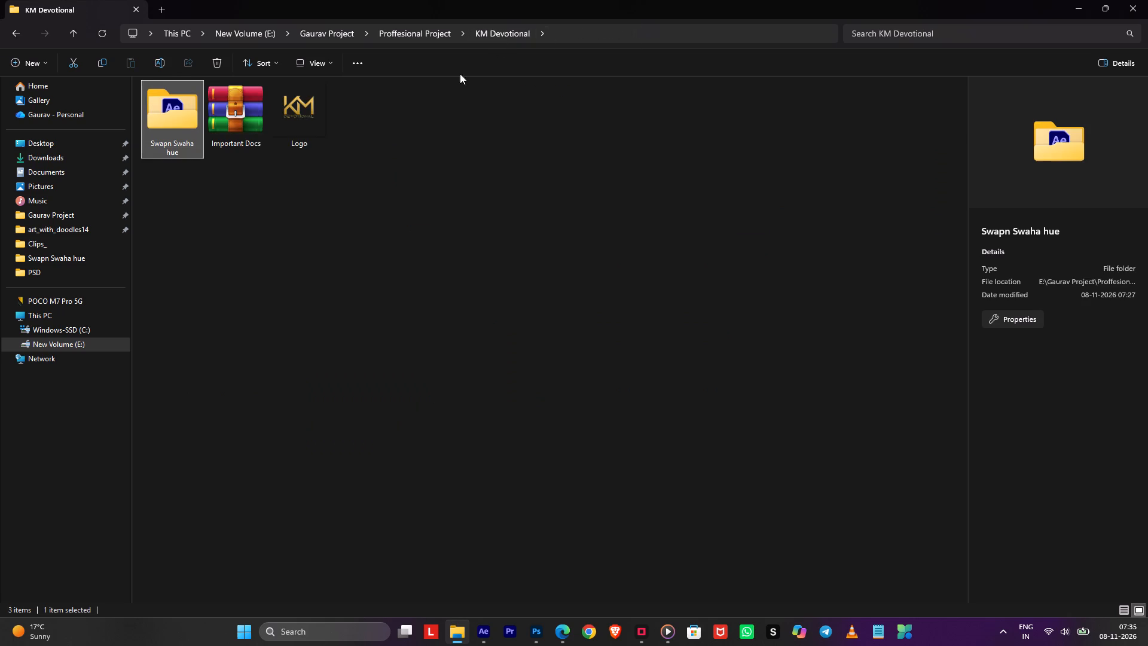
double_click(194, 133)
double_click(165, 115)
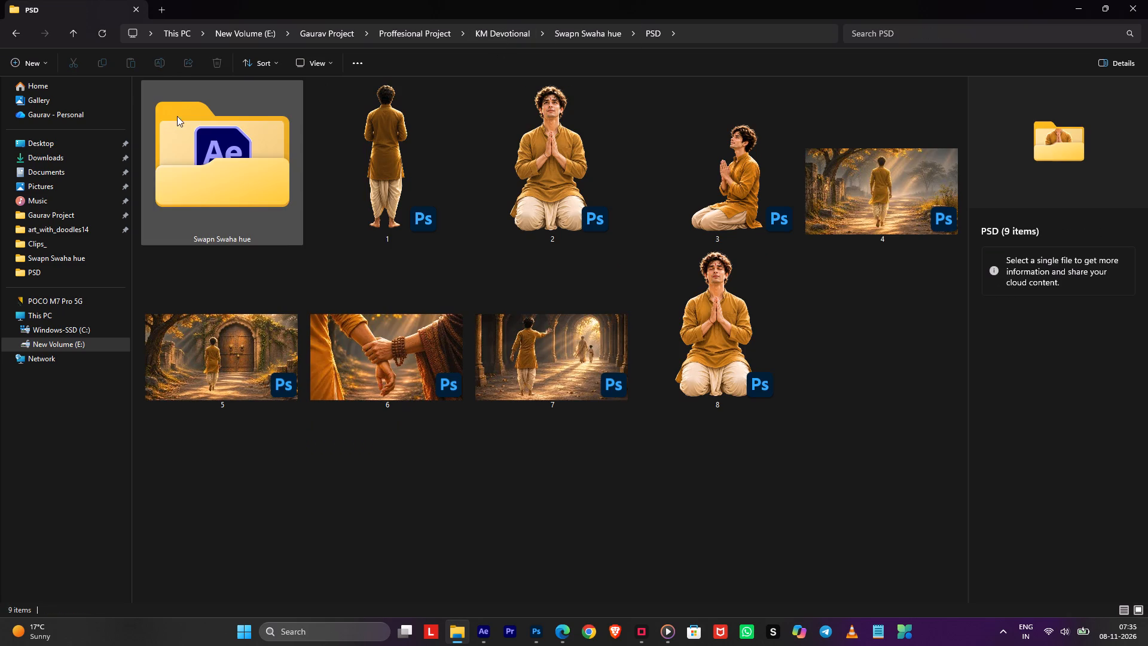
left_click(191, 154)
key("Delete")
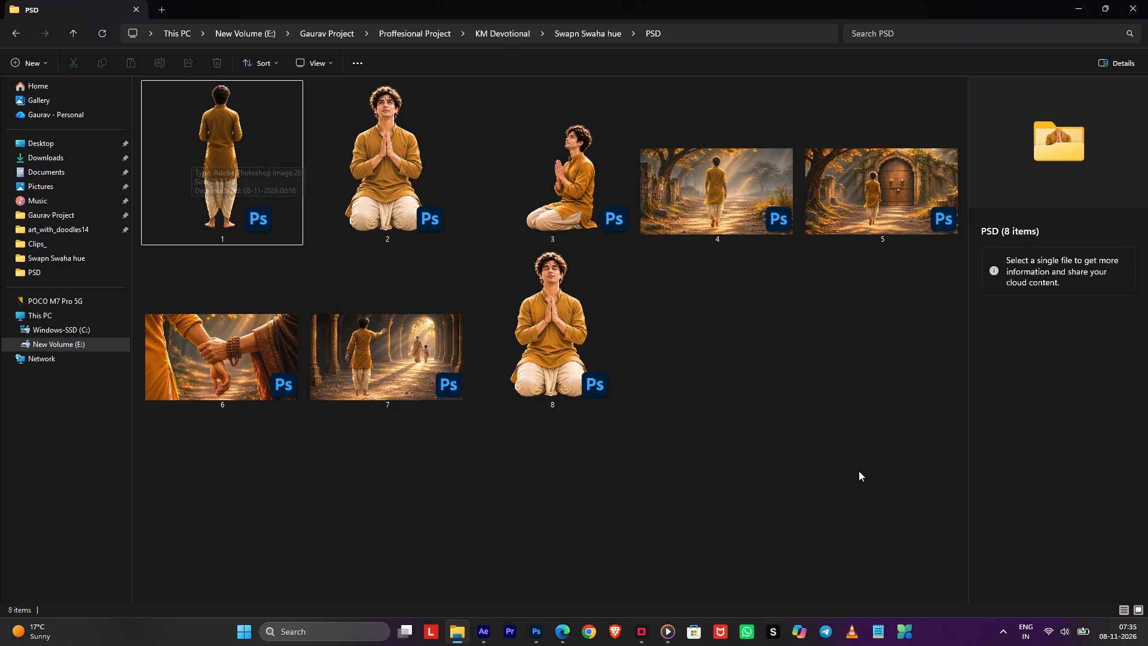
Switch to After Effects and review the layer 16 namaste shot around 0:02:17 in the 2nd Comp.
left_click(486, 629)
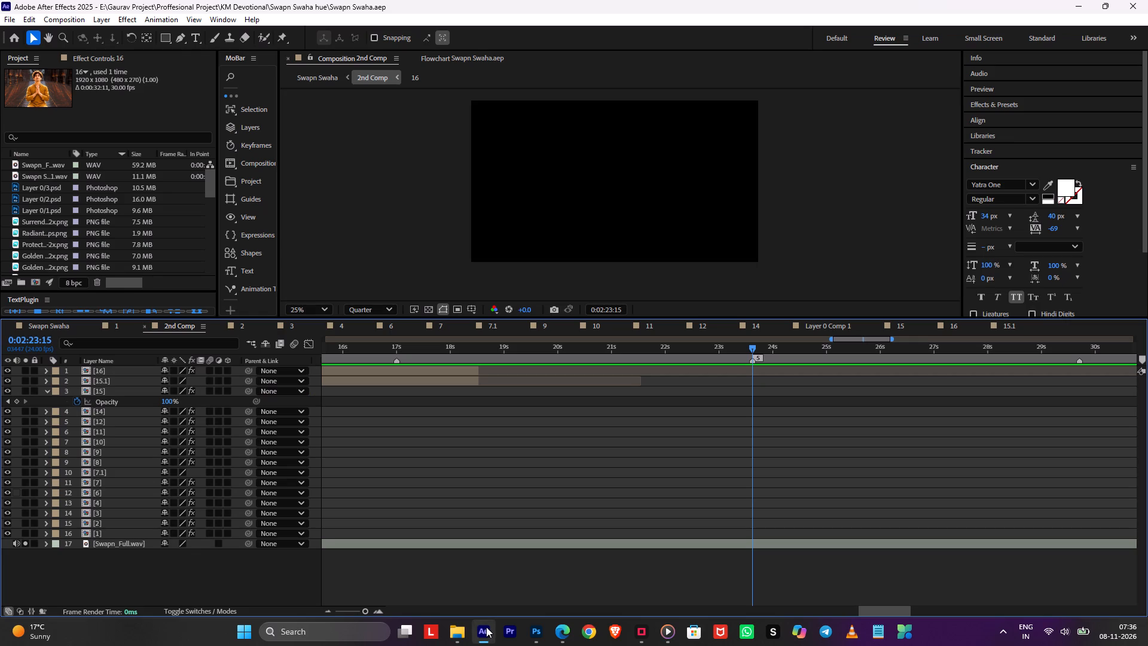
left_click(385, 359)
key("space")
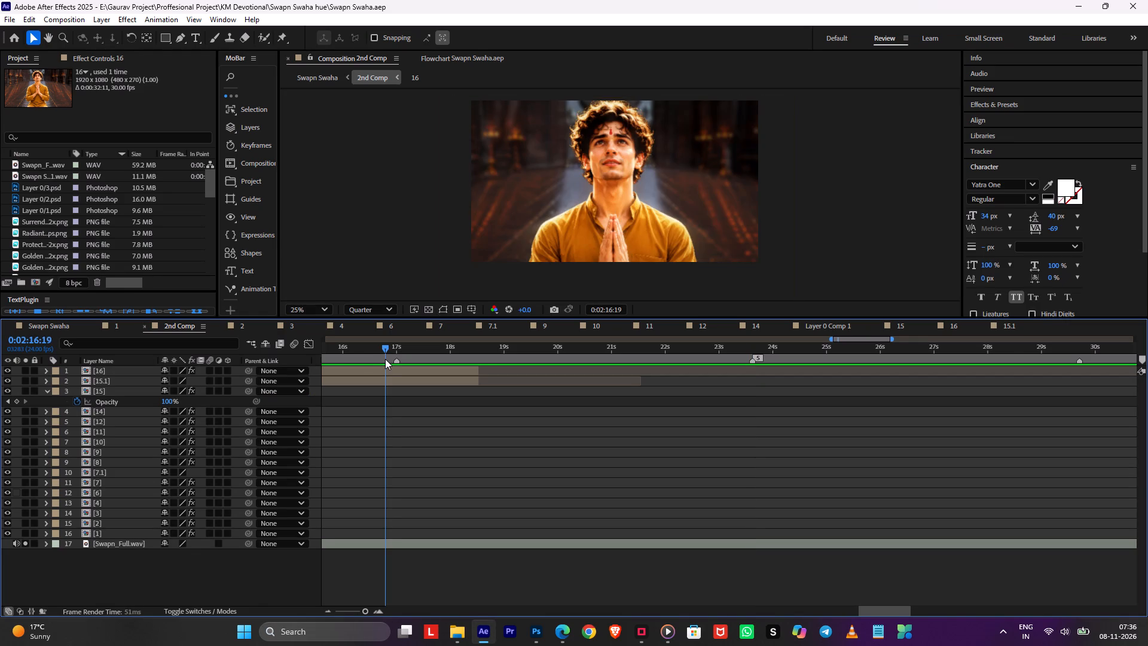
scroll(386, 359, "down", 1, "alt")
left_click_drag(542, 357, 570, 367)
key("space")
left_click_drag(583, 349, 390, 385)
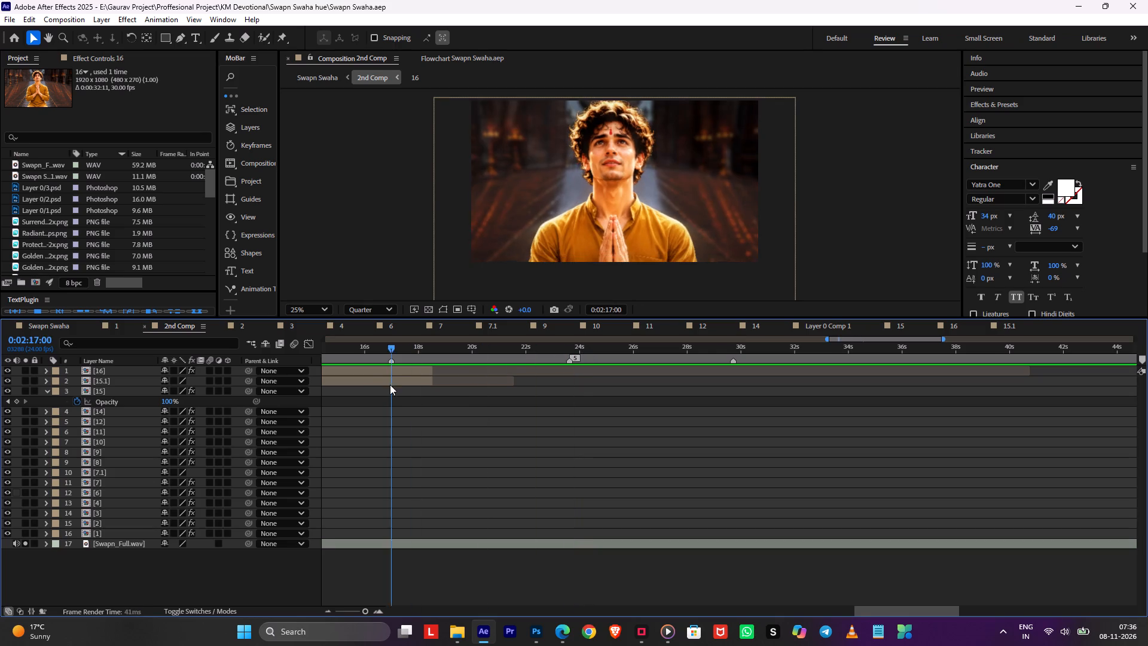
left_click_drag(390, 385, 371, 387)
left_click(388, 372)
scroll(475, 409, "down", 2, "alt")
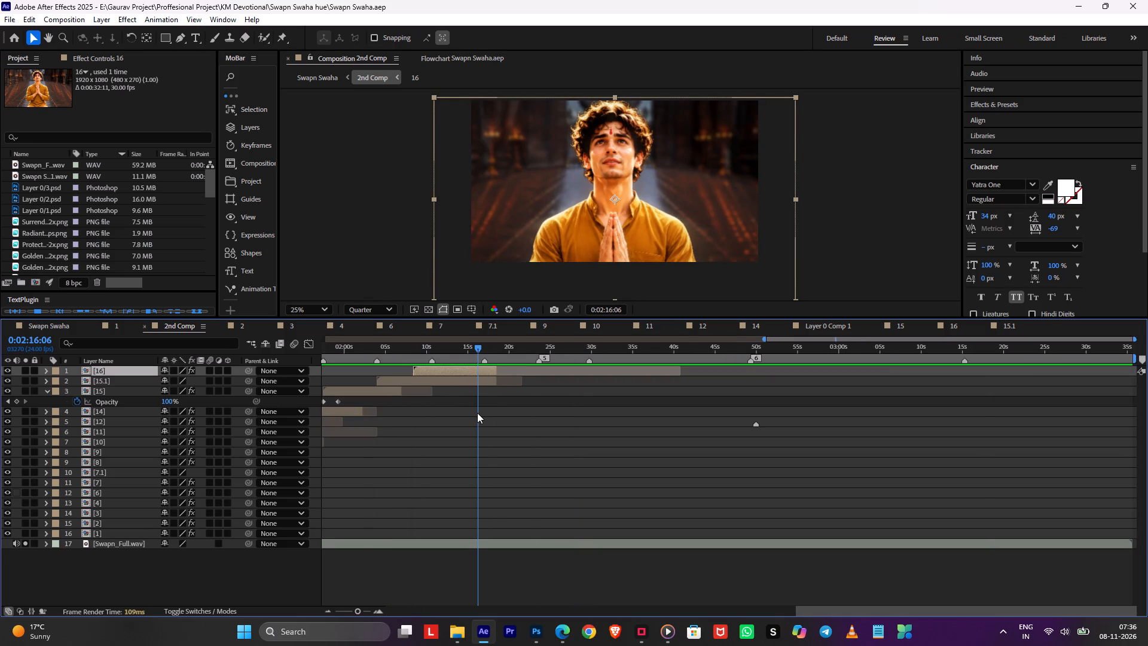
Save the Swapn Swaha project.
key("ctrl+s")
Review the earlier shots in the 2nd Comp, going back from around 0:02:05 to about 0:00:52.
scroll(477, 413, "down", 3, "alt")
left_click(686, 346)
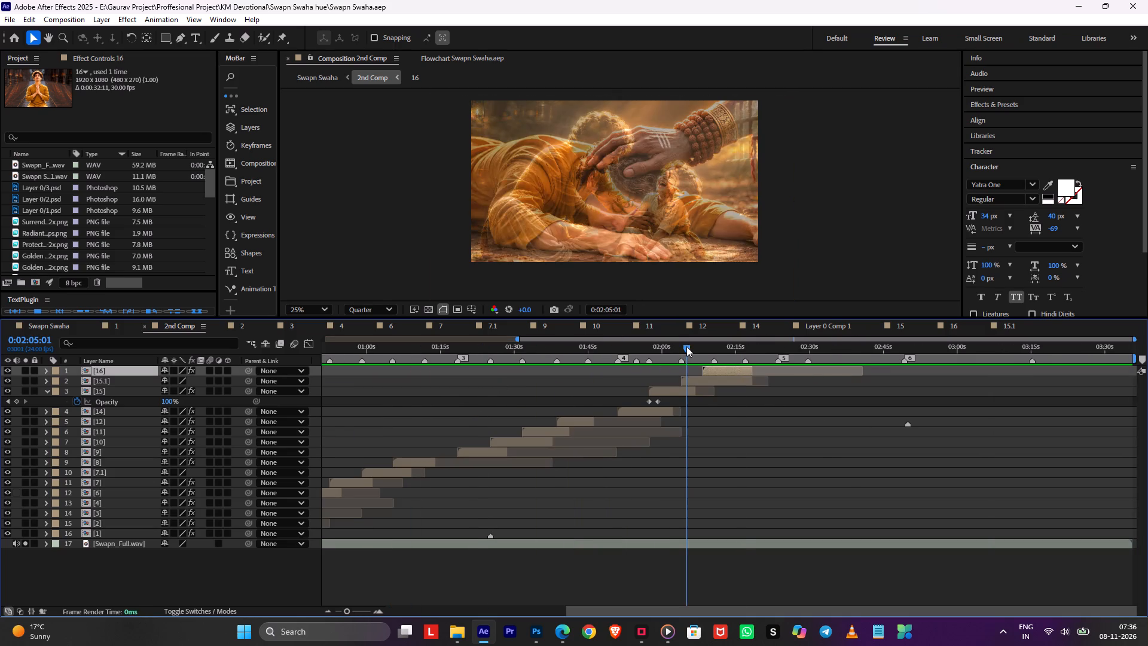
left_click_drag(686, 347, 615, 382)
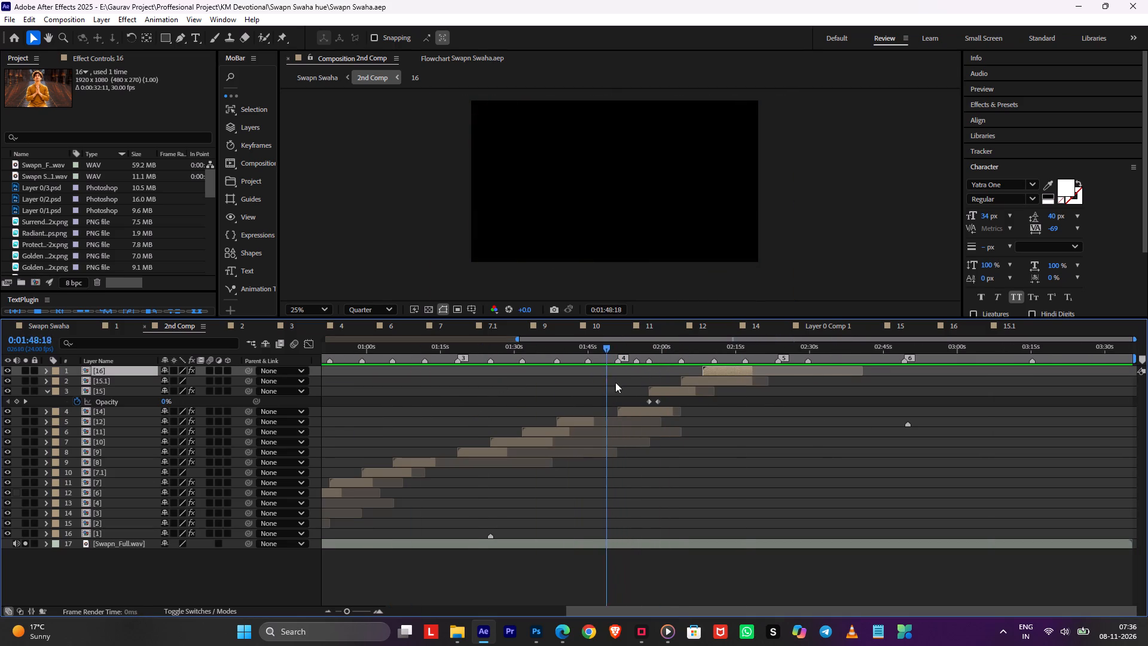
left_click_drag(615, 382, 654, 386)
key("space")
left_click_drag(652, 351, 493, 369)
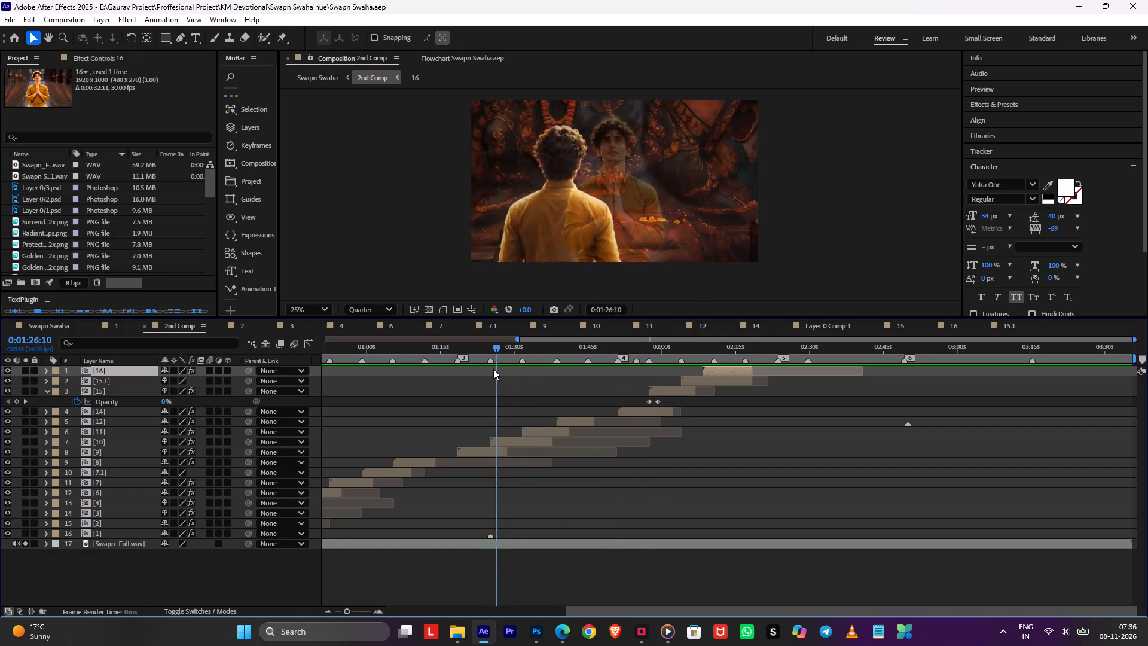
left_click_drag(493, 369, 651, 370)
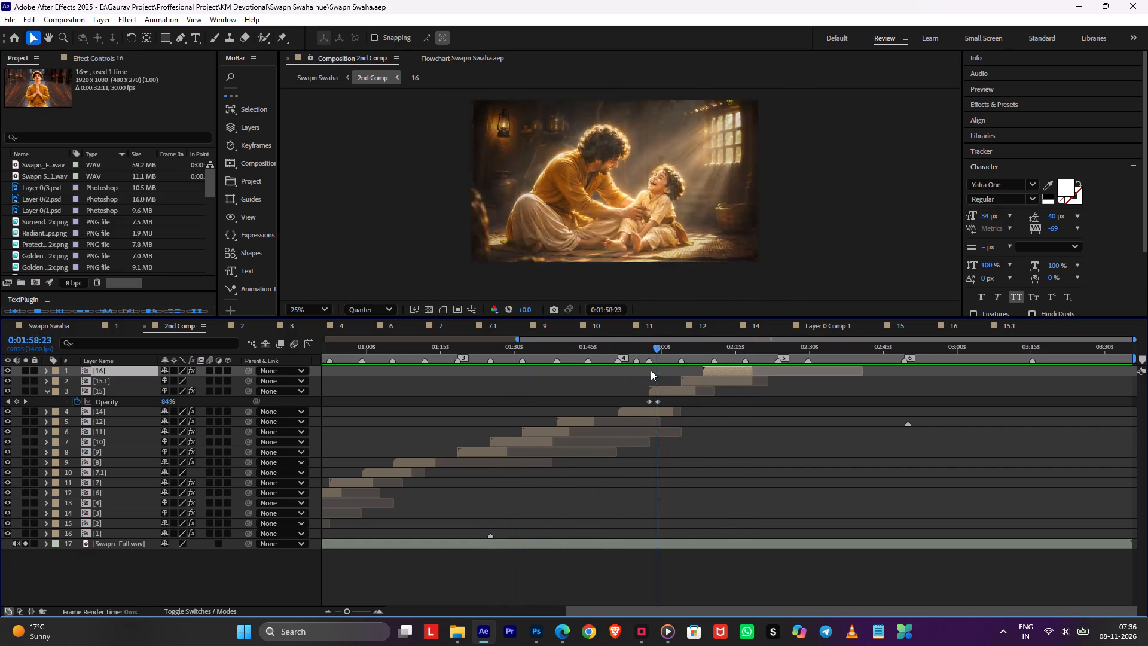
left_click_drag(651, 370, 496, 425)
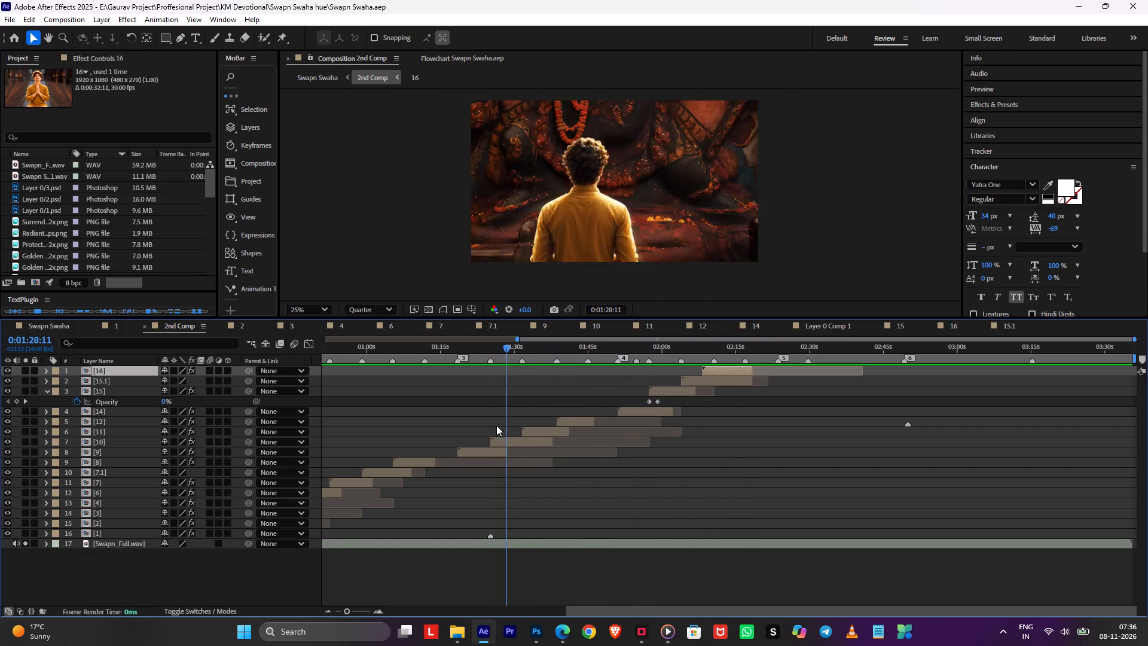
left_click_drag(496, 425, 374, 470)
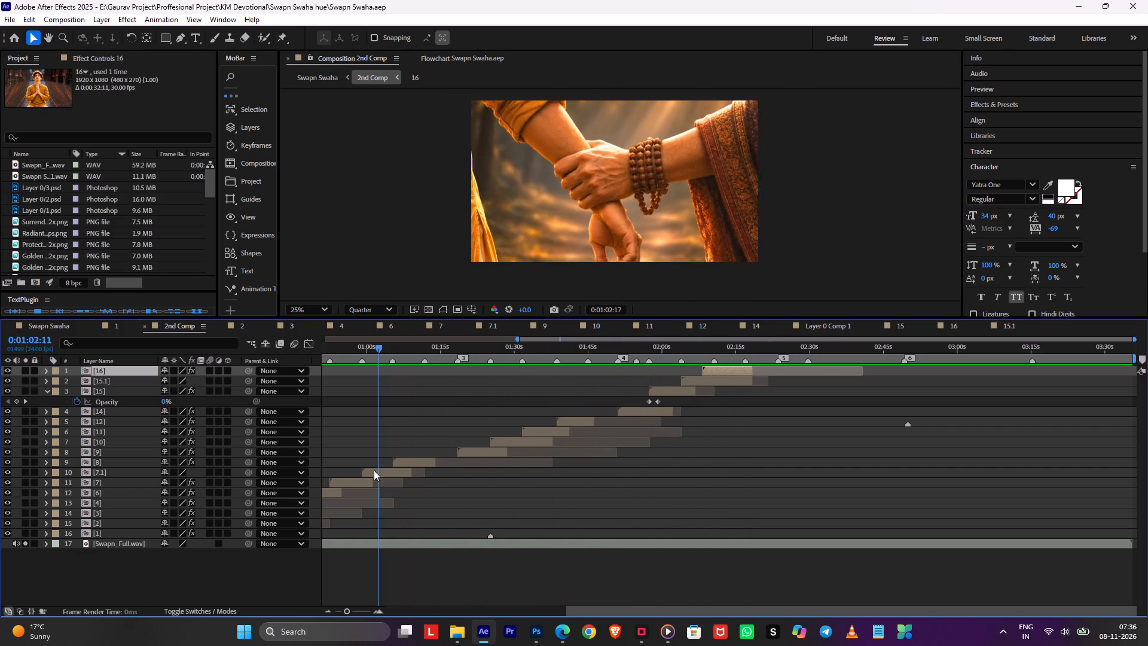
left_click_drag(374, 470, 326, 479)
key("space")
key("space")
key("space")
left_click_drag(375, 441, 617, 417)
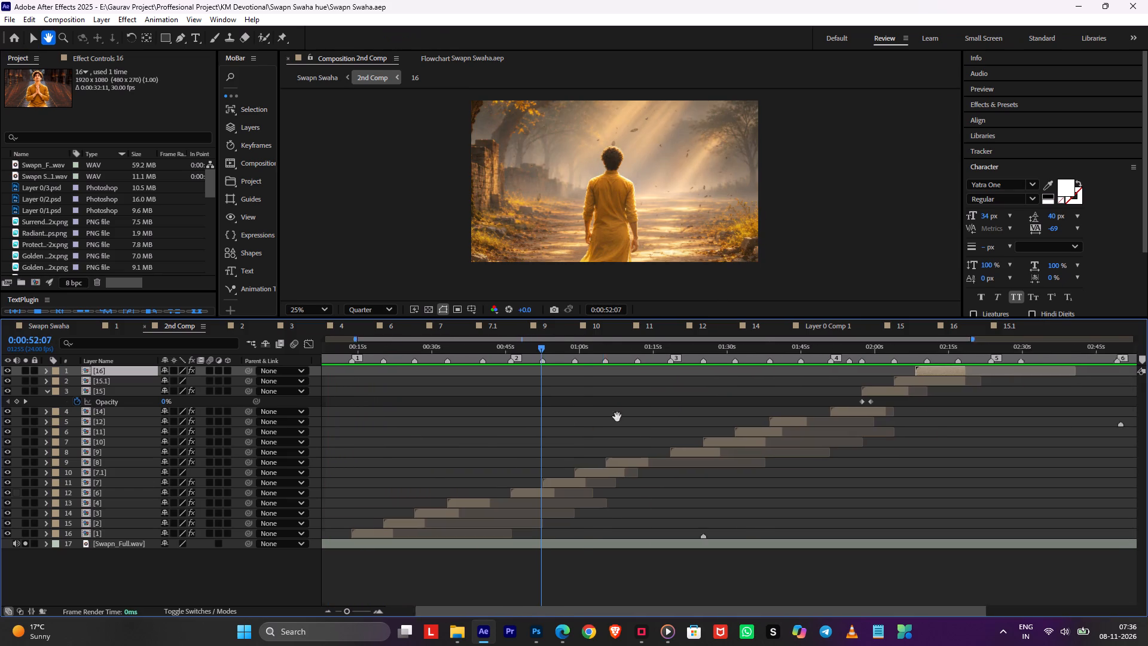
left_click_drag(617, 417, 670, 410)
Duplicate layer 3, the kneeling side-profile shot, and replace the copy's source with a duplicate of comp 3.
left_click_drag(537, 352, 468, 368)
left_click(483, 517)
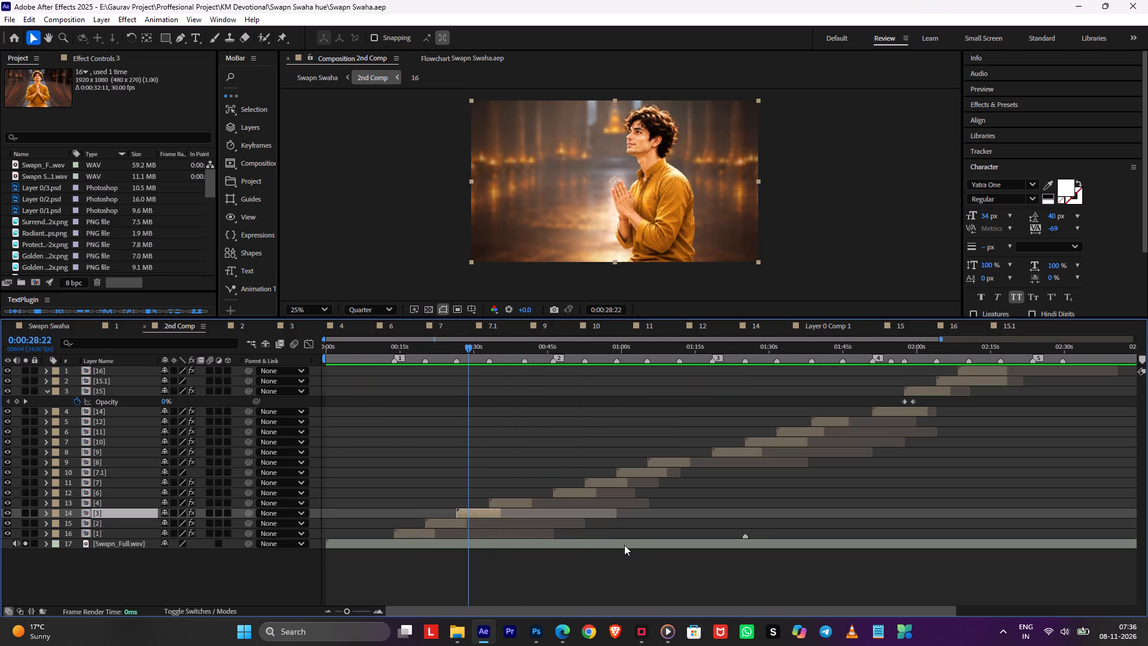
key("ctrl+d")
right_click(467, 515)
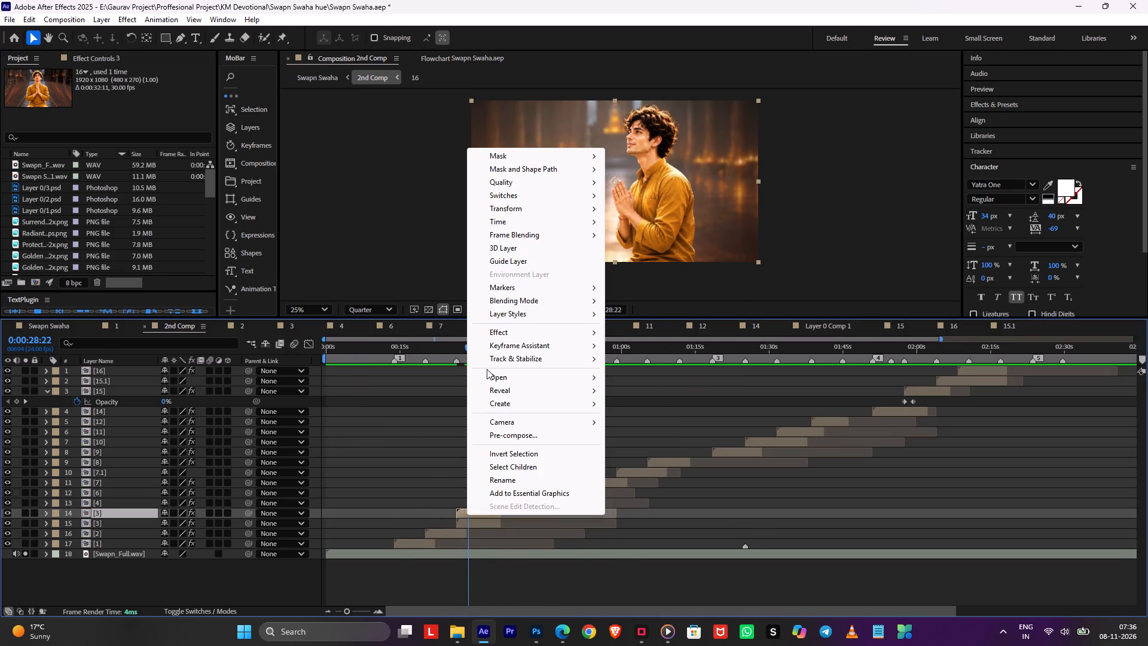
left_click(651, 405)
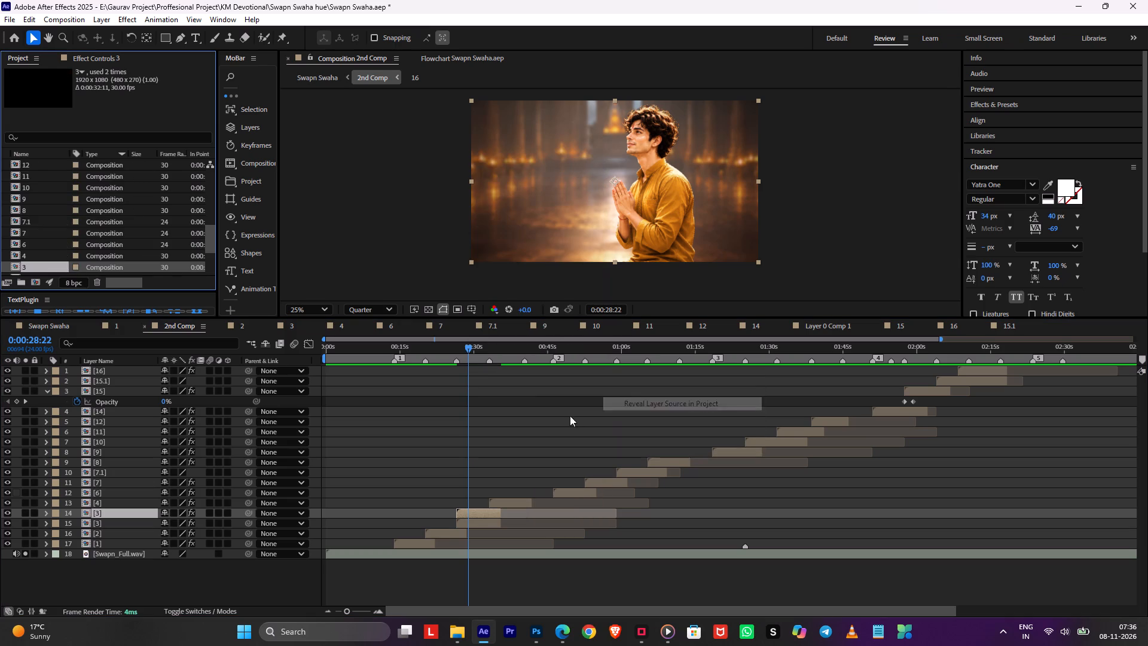
key("ctrl+d")
left_click_drag(47, 264, 103, 525)
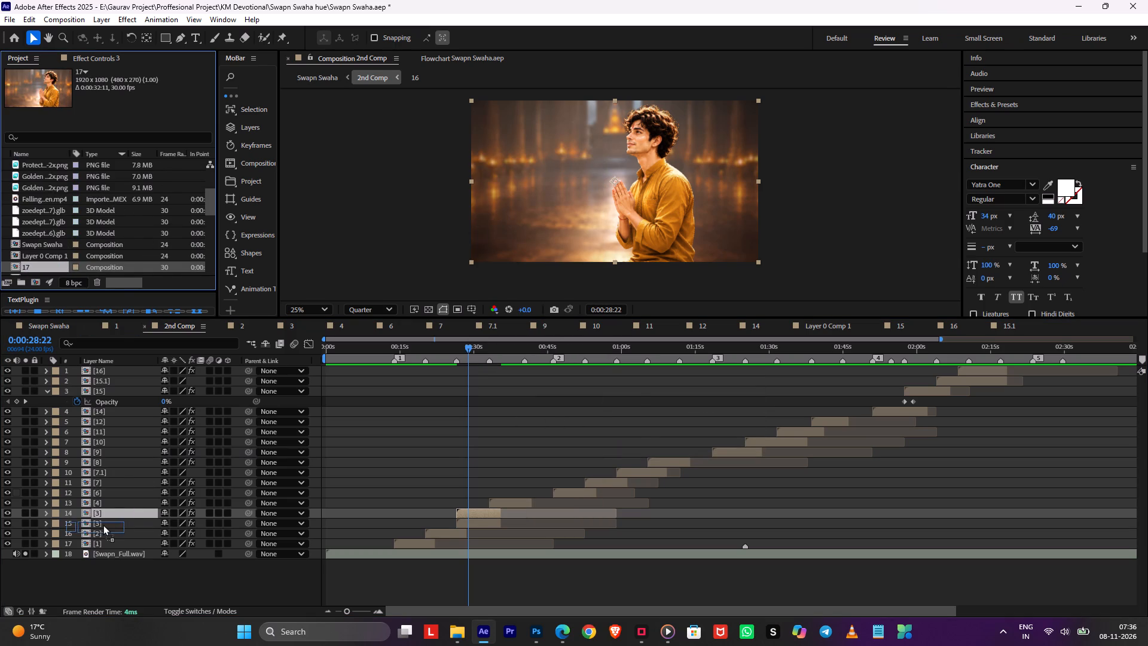
left_click_drag(103, 525, 112, 512)
Move layer 17 to the top of the layer stack, start it at about 0:02:17, and preview the transition from layer 16.
left_click_drag(109, 514, 131, 373)
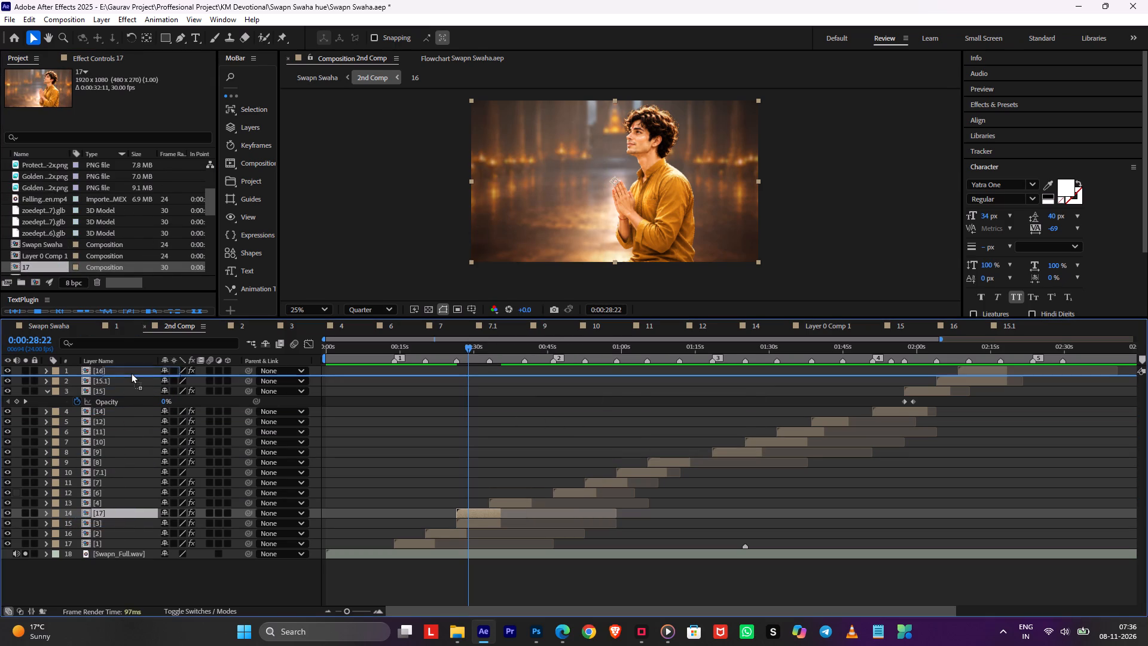
left_click_drag(131, 373, 133, 370)
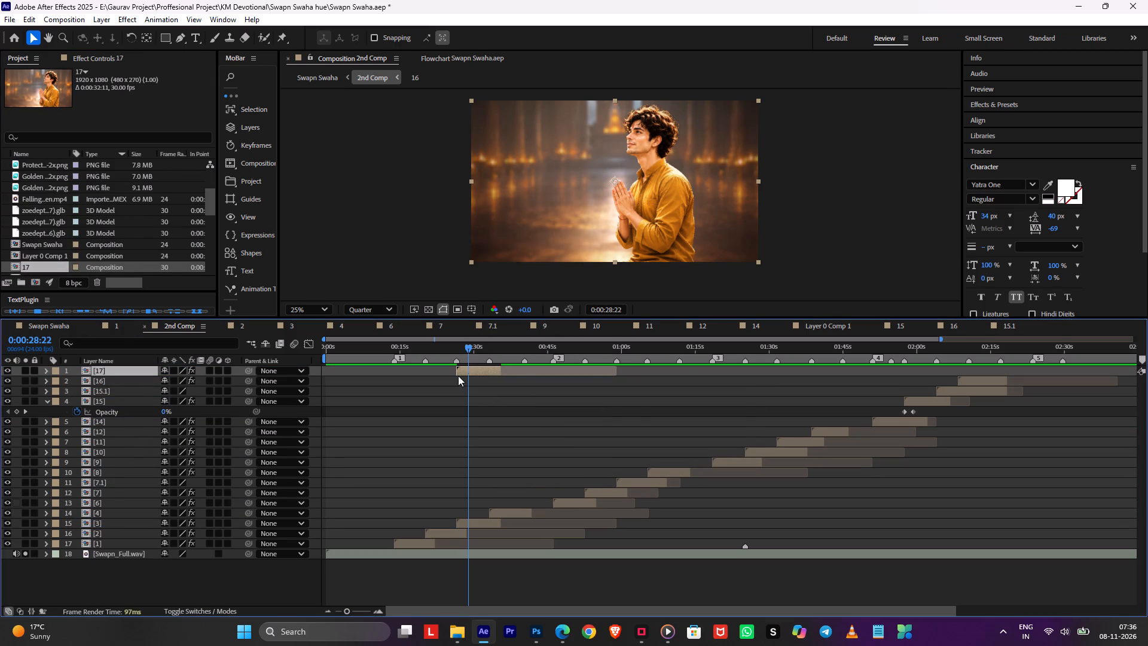
left_click_drag(466, 371, 1013, 379)
left_click(1003, 349)
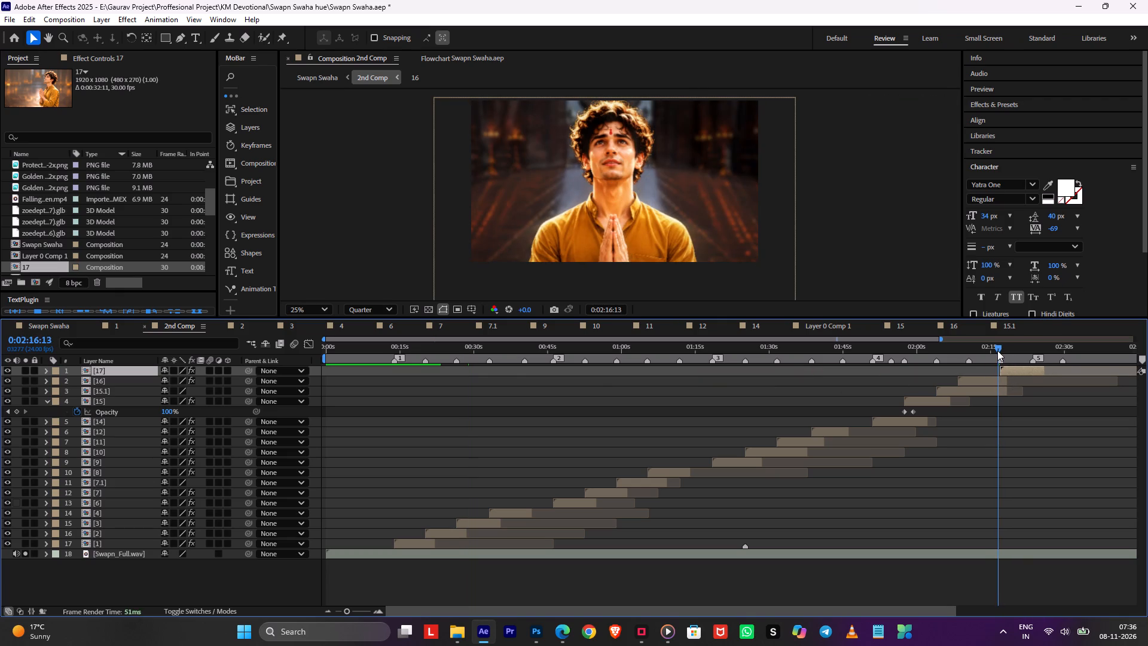
scroll(1002, 353, "up", 3, "alt")
middle_click_drag(1016, 383, 512, 459)
scroll(1012, 386, "up", 1)
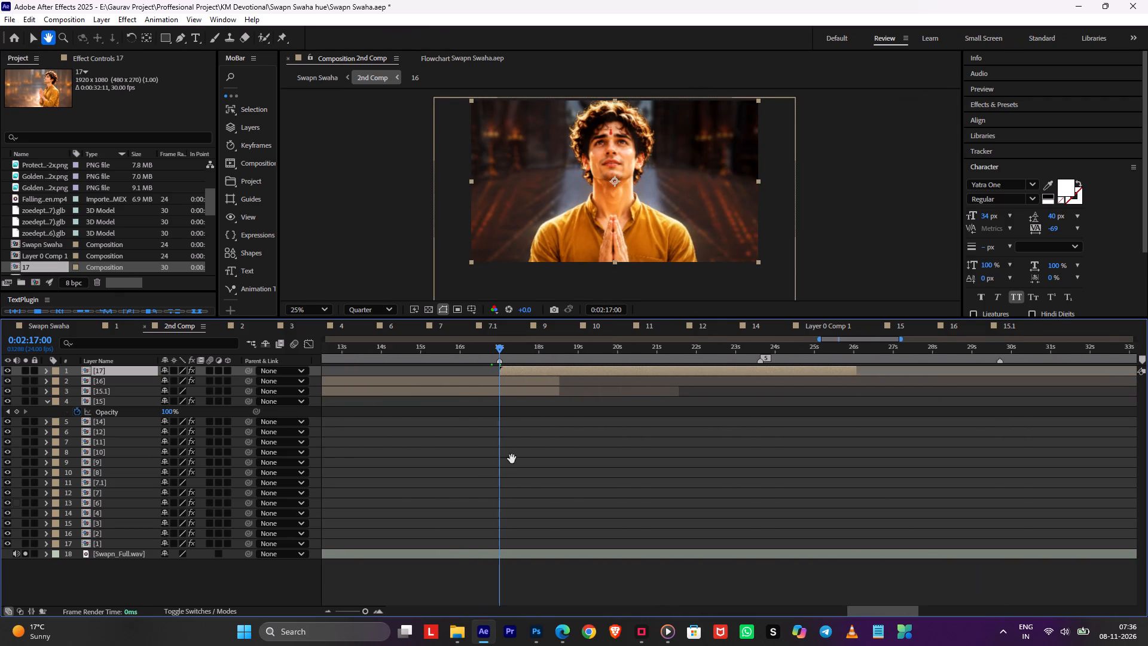
middle_click_drag(512, 459, 486, 461)
key("space")
key("space")
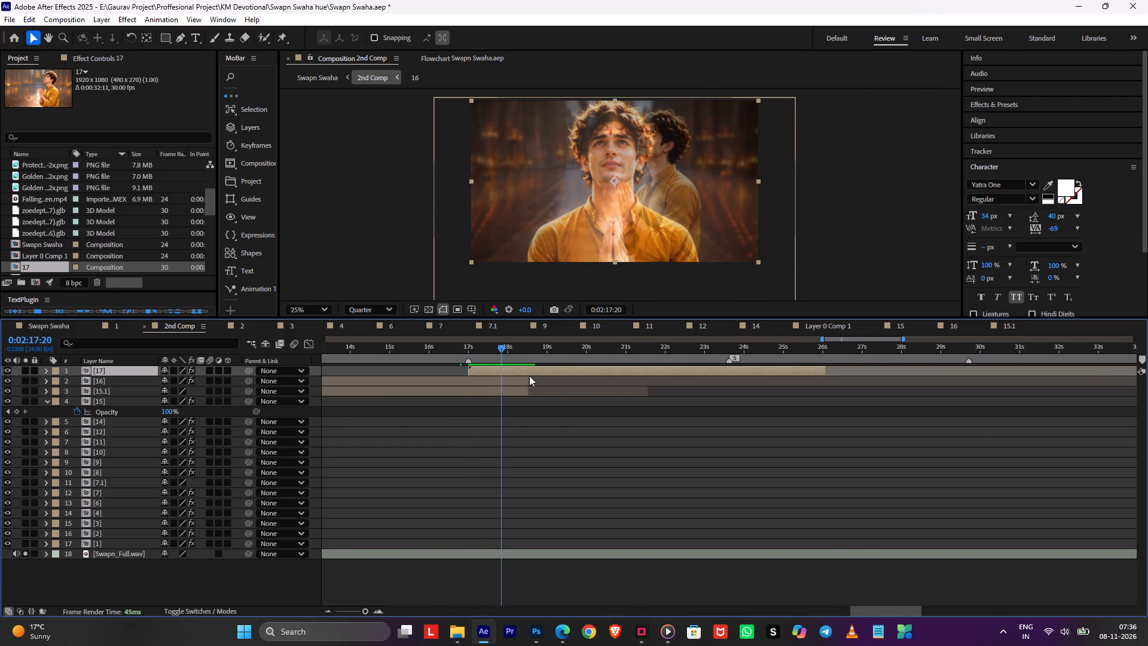
Extend the end of layer 16 to about 0:02:20 and preview the overlap.
left_click_drag(529, 378, 587, 382)
key("space")
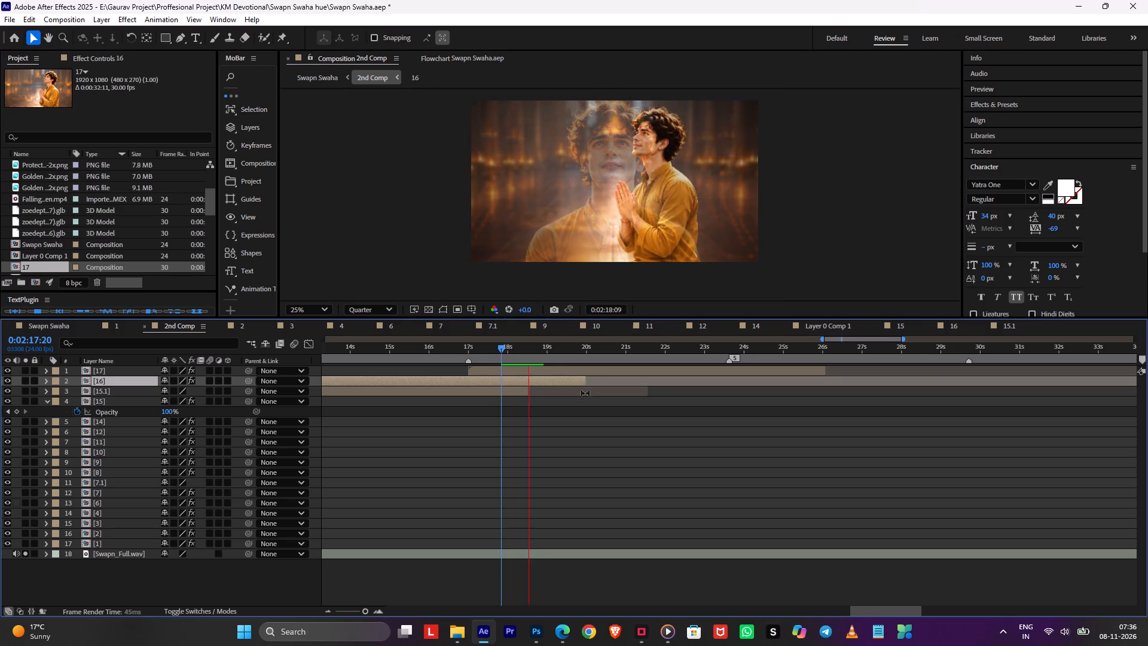
key("space")
Move layer 17 so it starts at marker 5, at 0:02:23:15, and preview it.
left_click(545, 371)
scroll(715, 377, "down", 2, "alt")
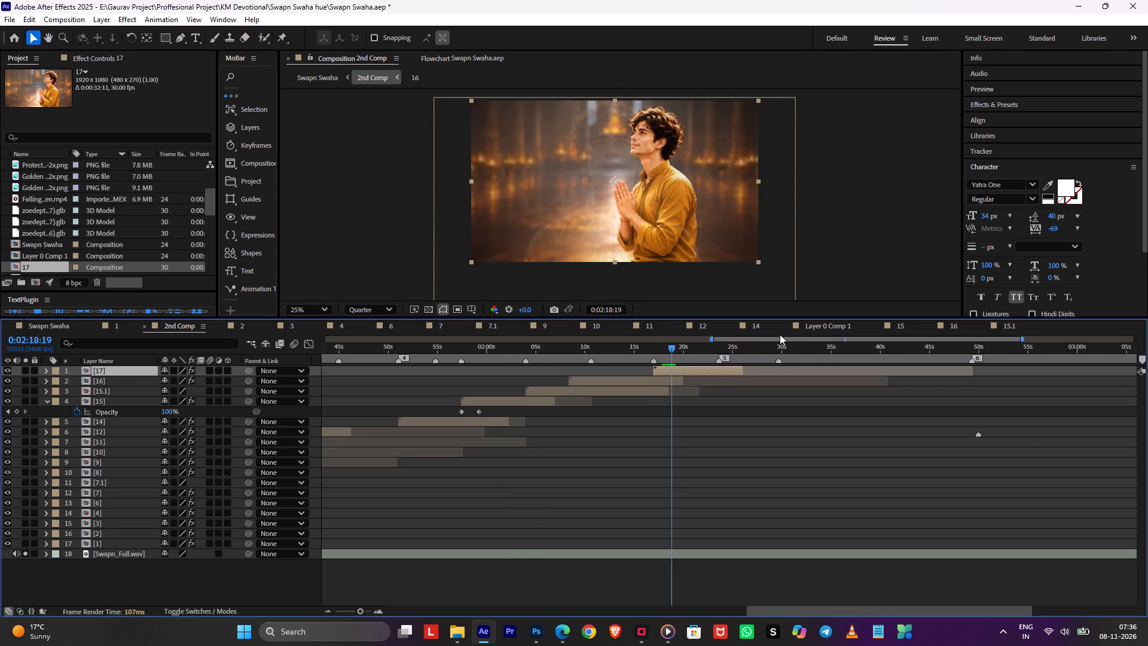
left_click_drag(765, 351, 716, 359)
key("bracketleft")
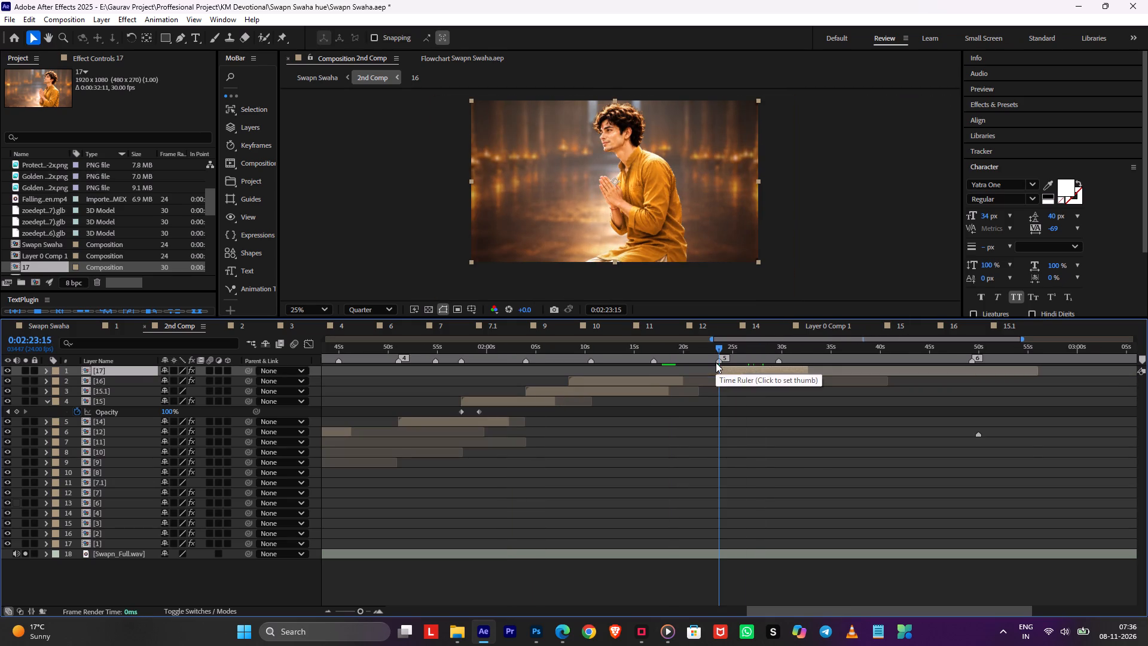
key("space")
key("space")
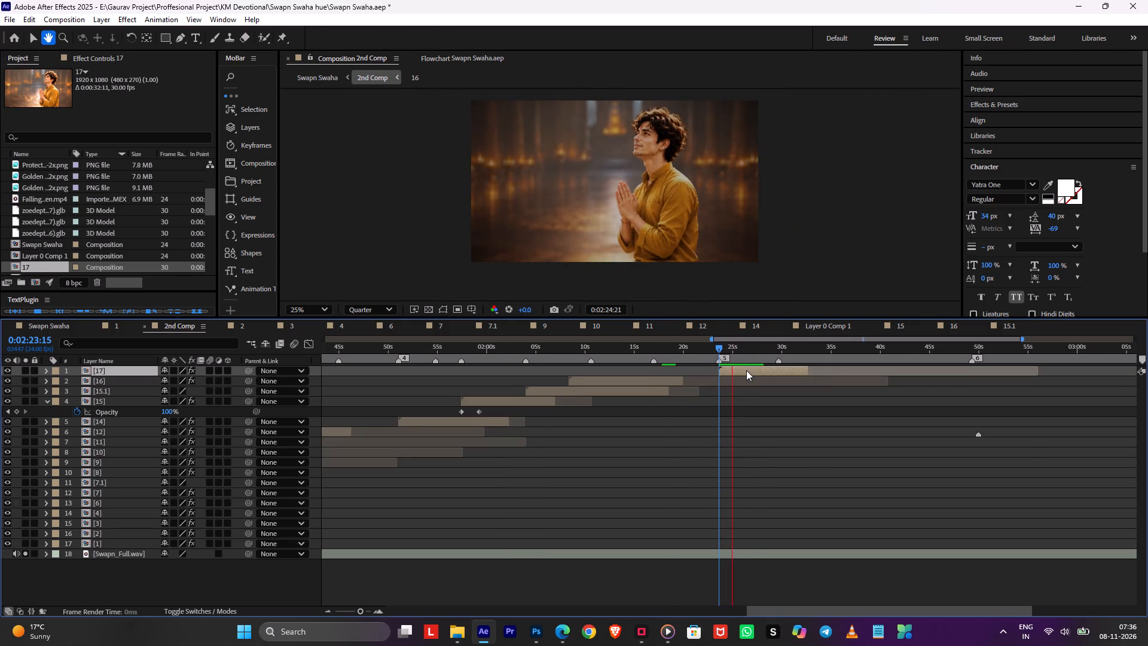
Open comp 17 and bring 8.psd from the PSD folder into it as Footage, choosing Layer 0 with merged layer styles.
double_click(747, 374)
left_click(451, 632)
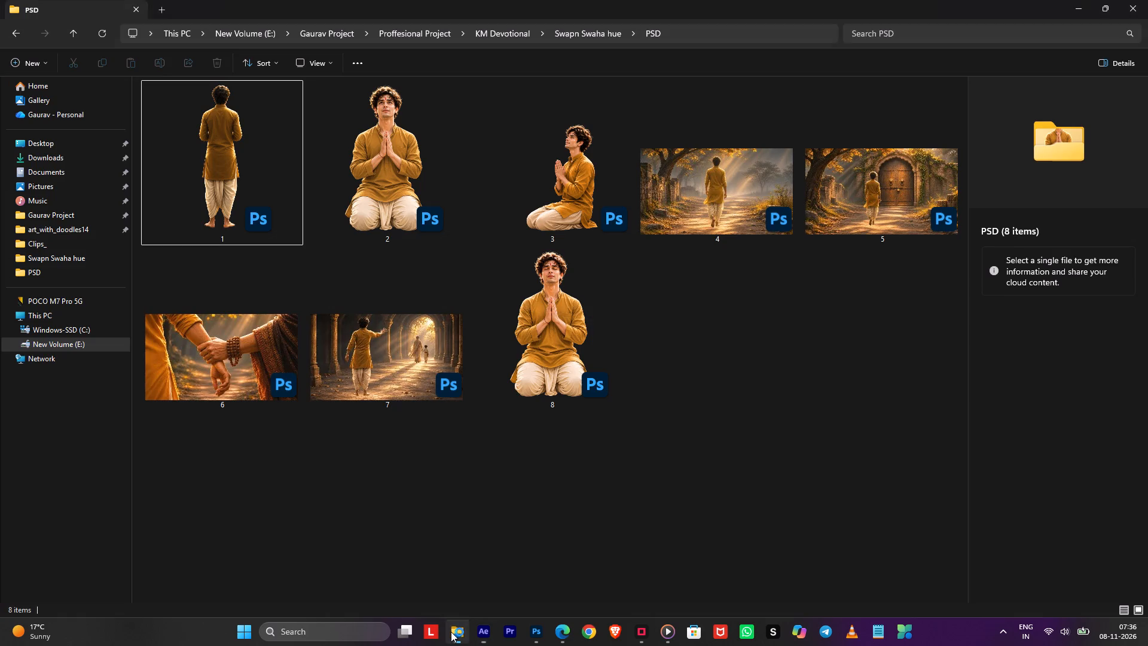
left_click_drag(540, 315, 808, 345)
key("alt+Tab")
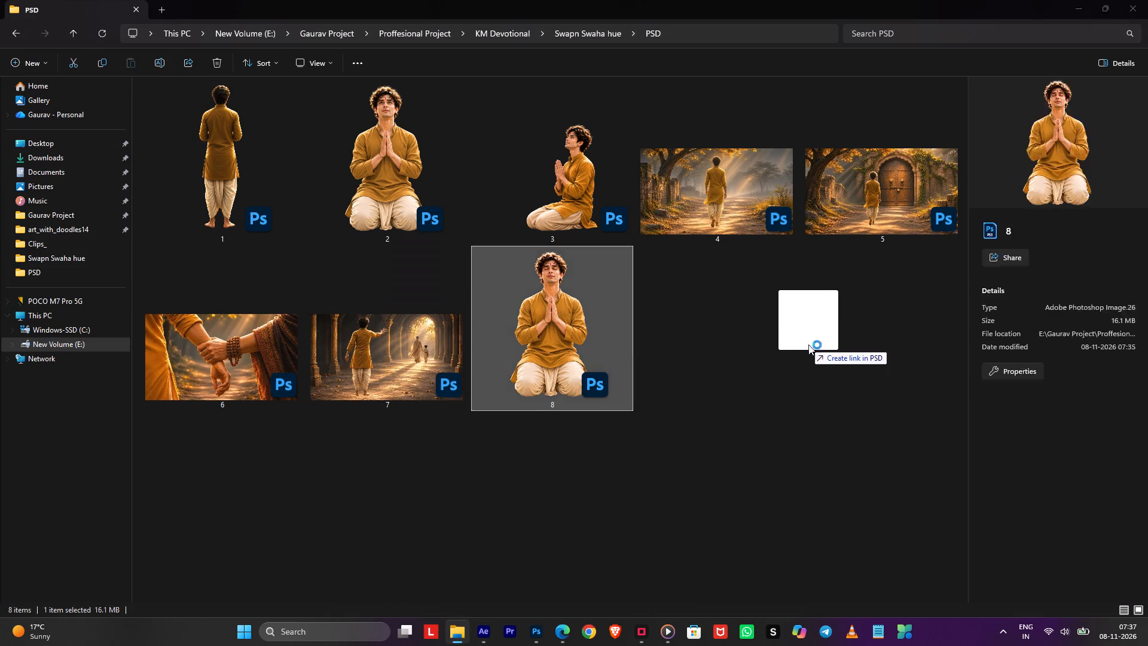
left_click_drag(808, 345, 539, 550)
left_click(583, 238)
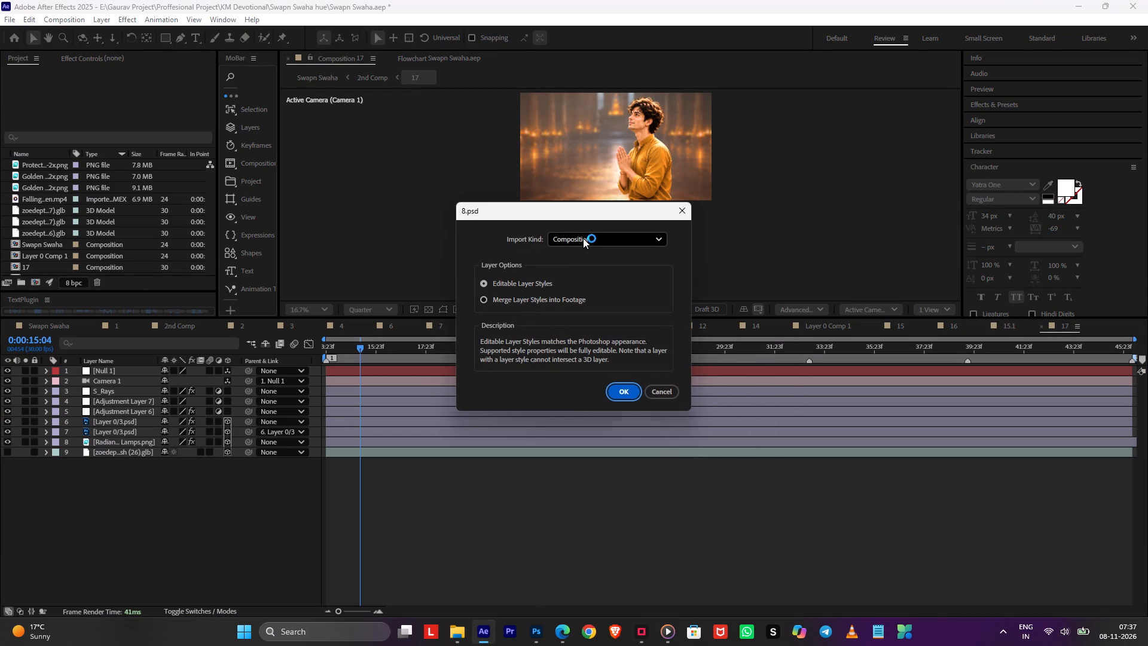
left_click(585, 263)
left_click(519, 300)
left_click(630, 393)
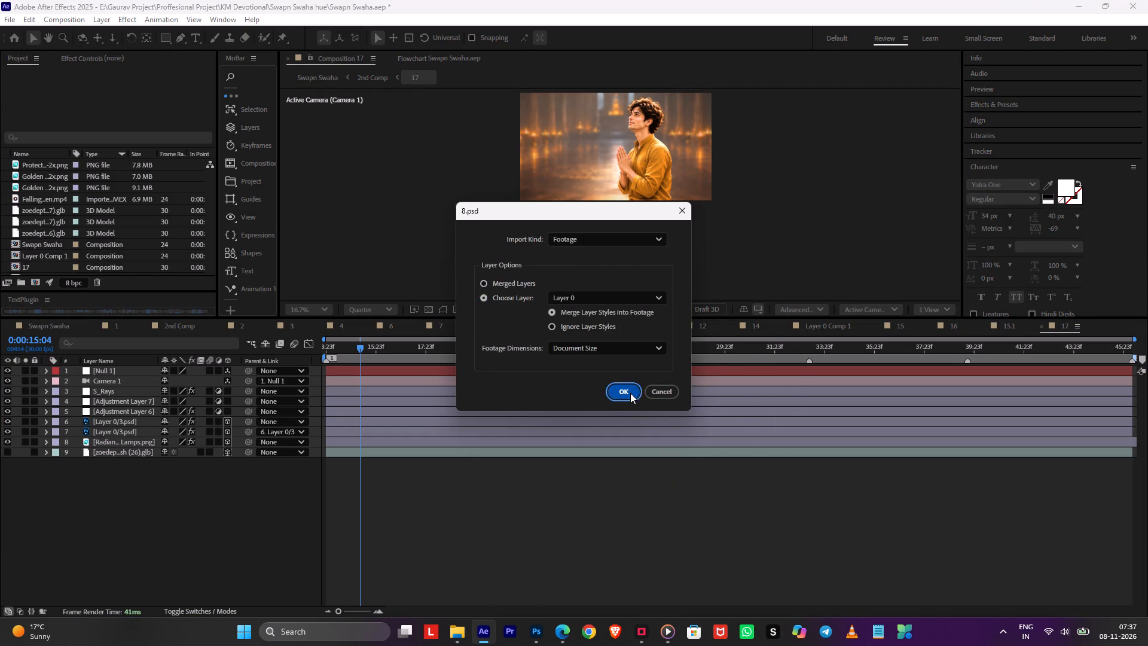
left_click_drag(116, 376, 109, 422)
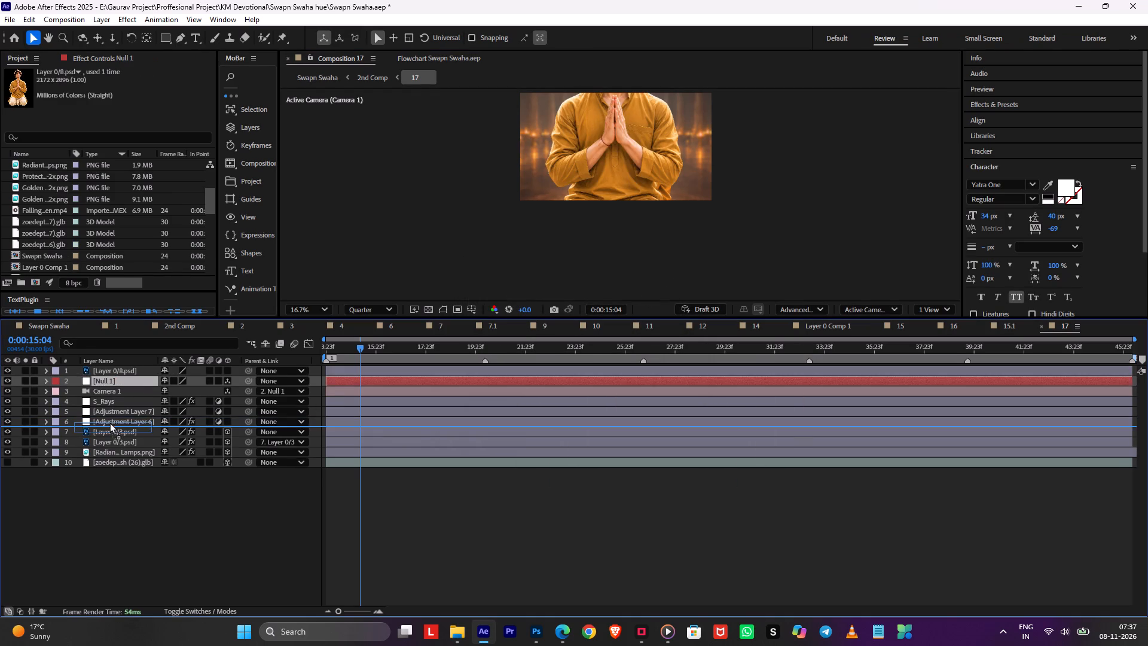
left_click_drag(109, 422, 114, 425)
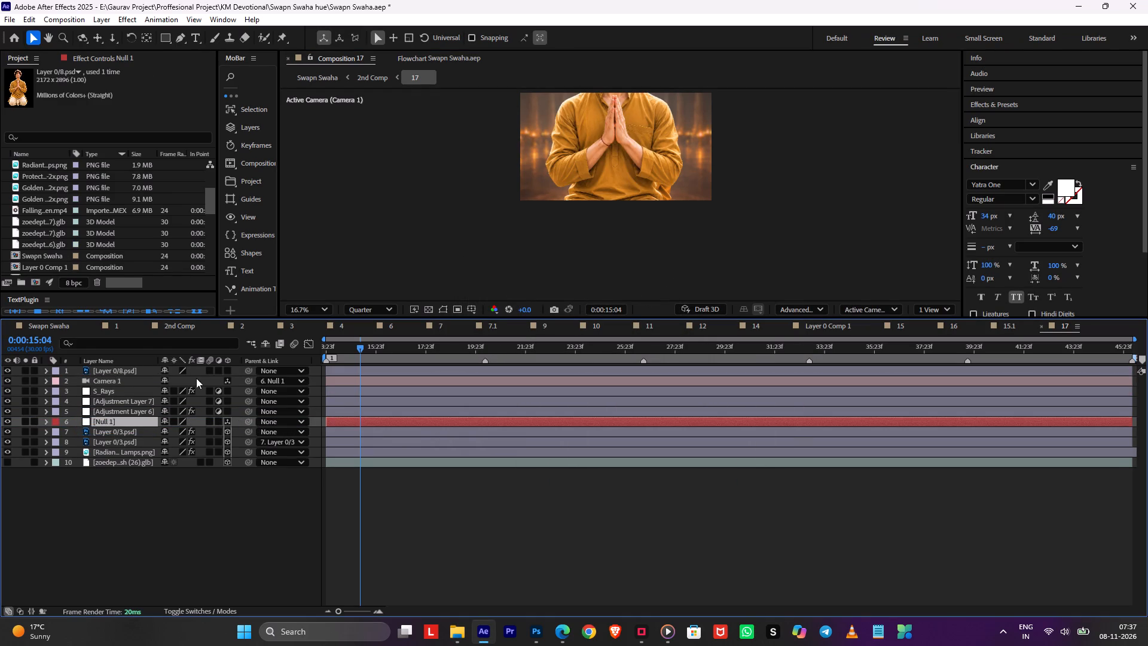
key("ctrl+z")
Place Layer 0/8.psd between Adjustment Layer 6 and the upper Layer 0/3.psd, and make it a 3D layer.
left_click_drag(116, 373, 119, 422)
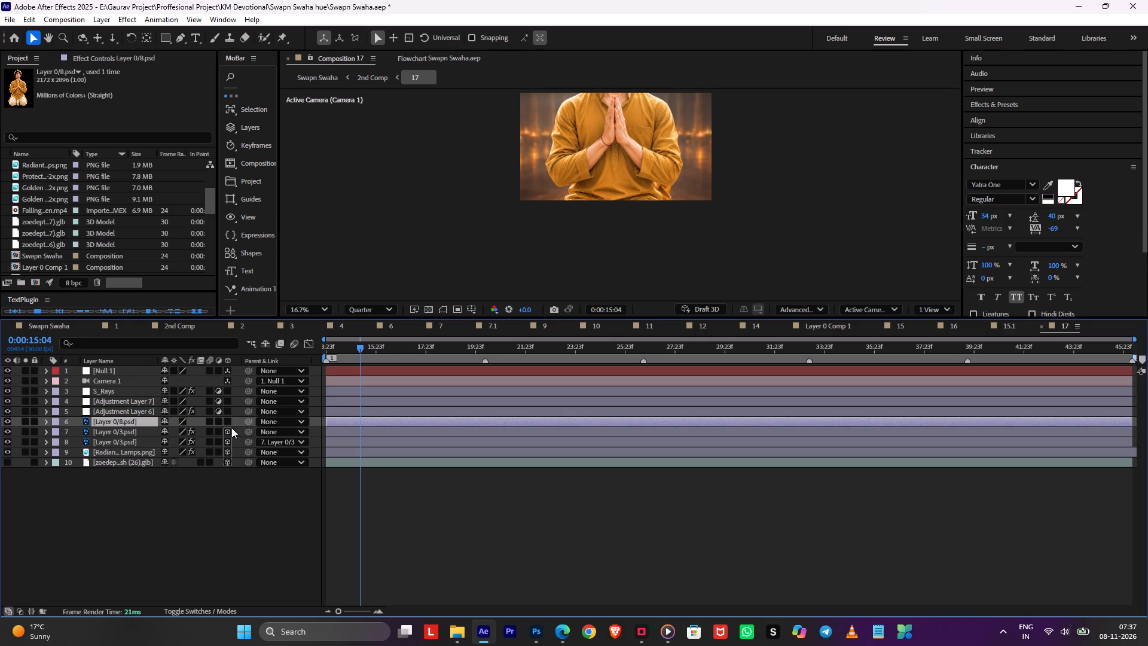
left_click(228, 422)
Parent Layer 0/8.psd to the upper Layer 0/3.psd, snapping it to the parent's location, and hide both Layer 0/3.psd layers.
left_click_drag(242, 423, 247, 423)
left_click_drag(251, 420, 157, 431)
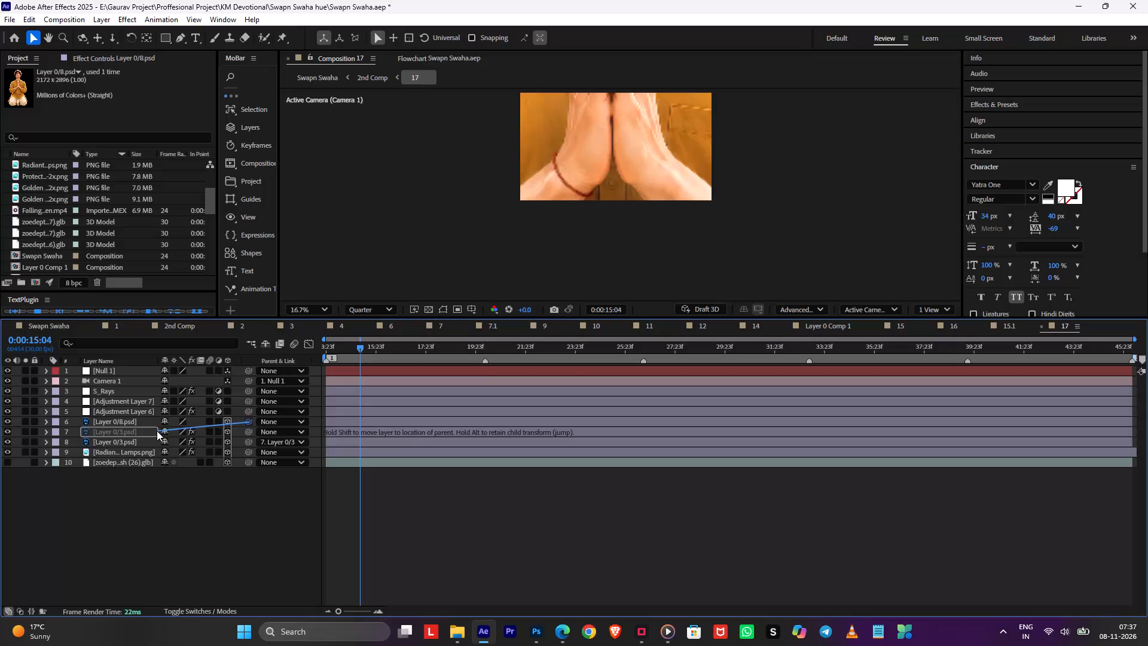
left_click_drag(157, 431, 155, 431)
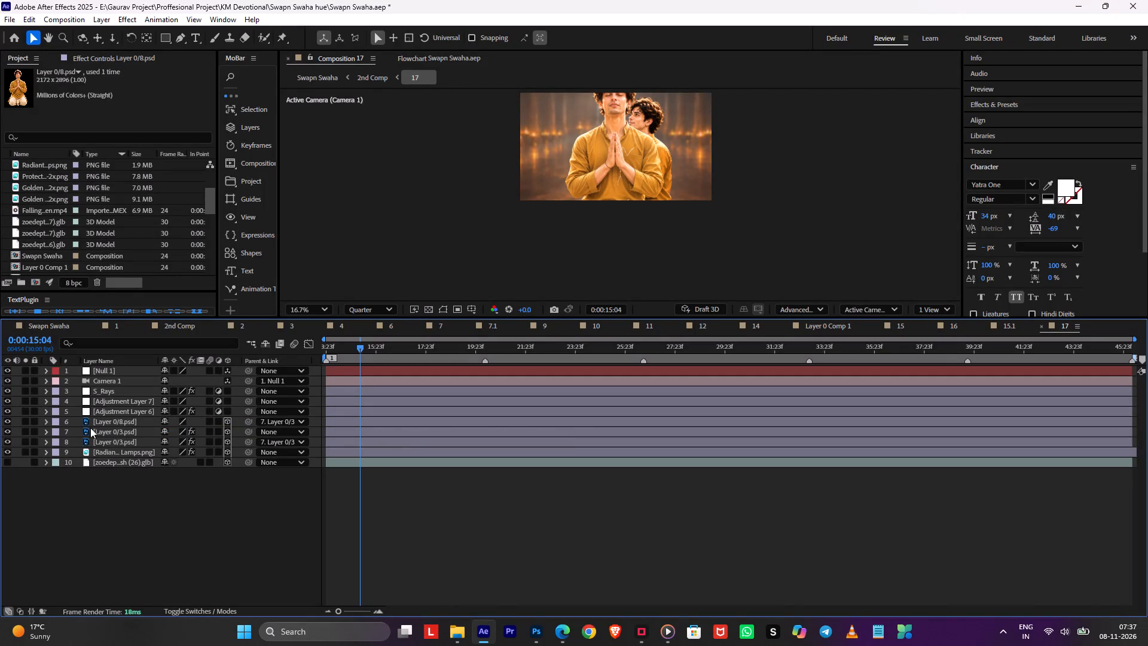
left_click(5, 443)
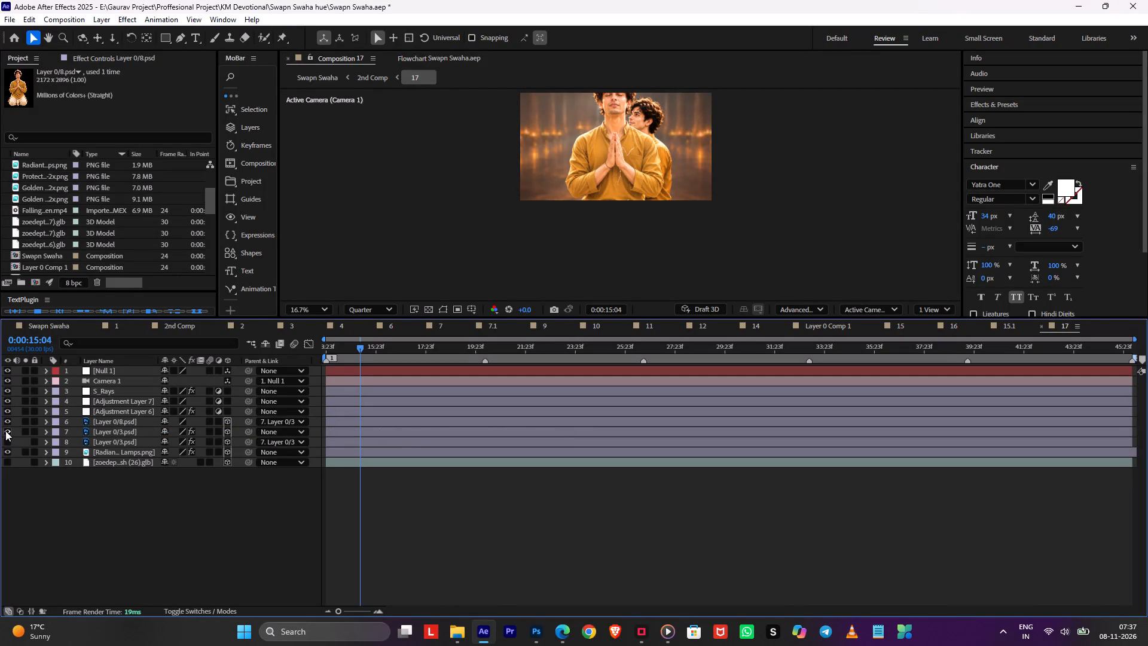
left_click(5, 431)
Clear Null 1's existing Position keyframes and set a fresh one at 0:00:13:23.
left_click_drag(359, 354, 280, 348)
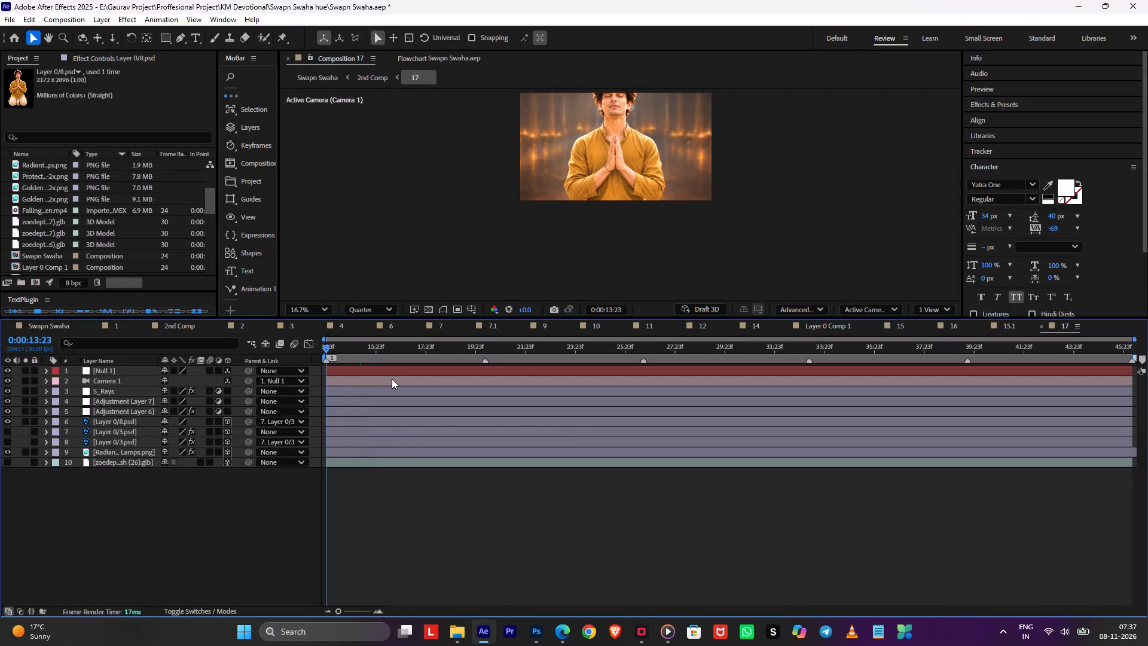
left_click(394, 368)
key("p")
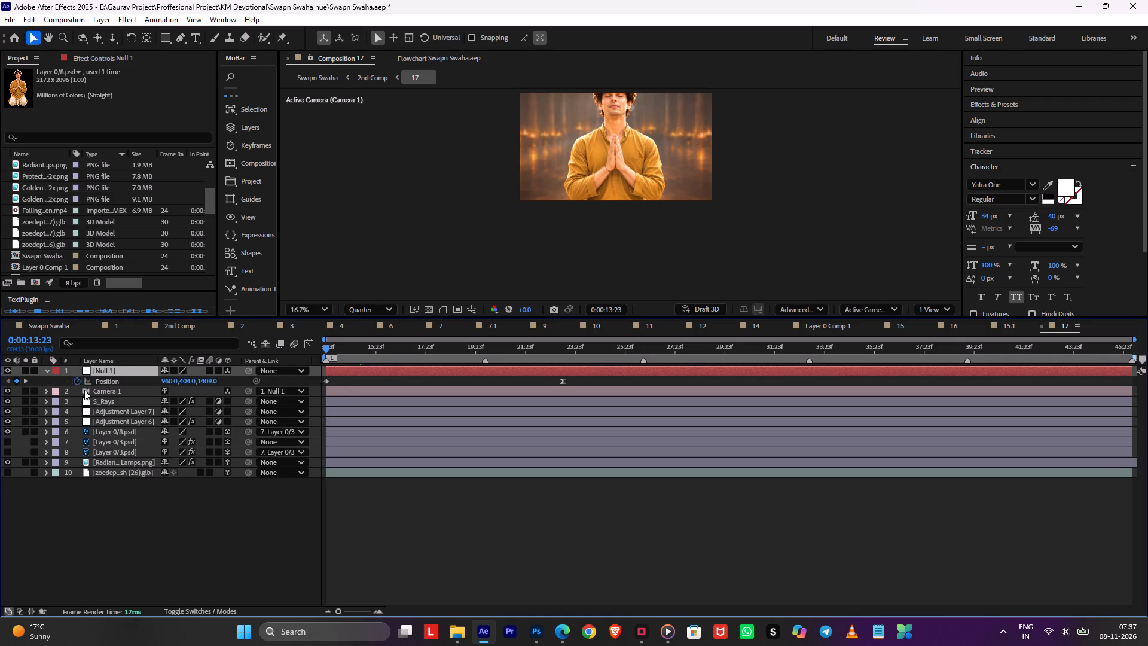
double_click(77, 383)
Keyframe Null 1's Y position to 267 at 0:00:26:17, apply Easy Ease, and return to the start at 0:00:13:23.
left_click_drag(520, 351, 645, 354)
left_click_drag(191, 380, 100, 406)
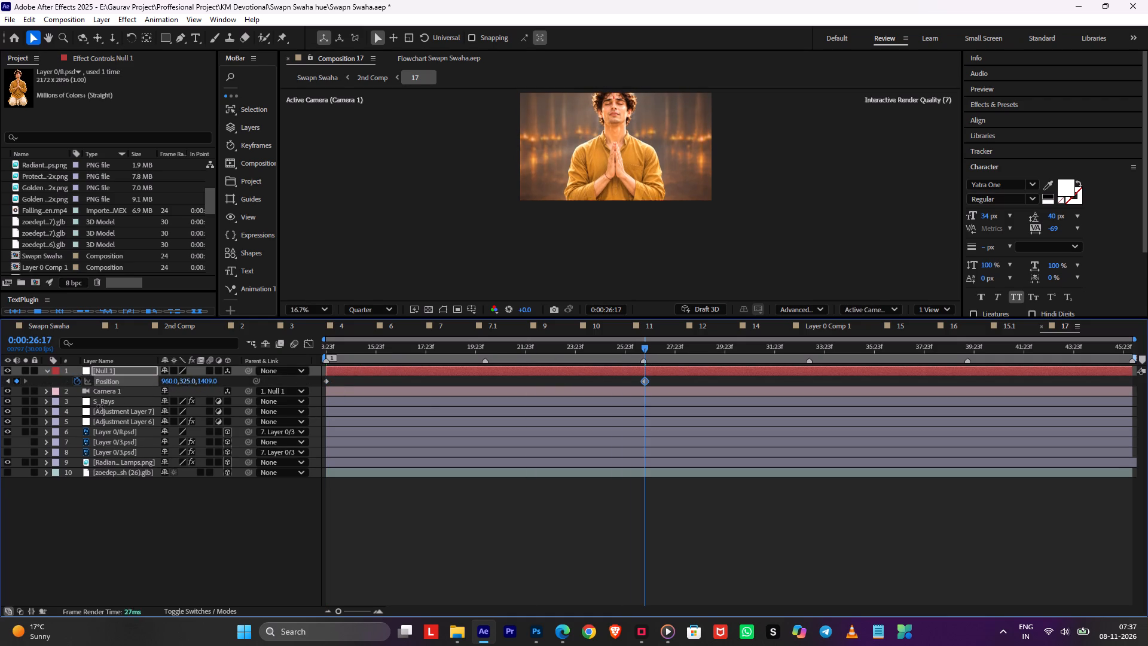
left_click_drag(100, 406, 78, 412)
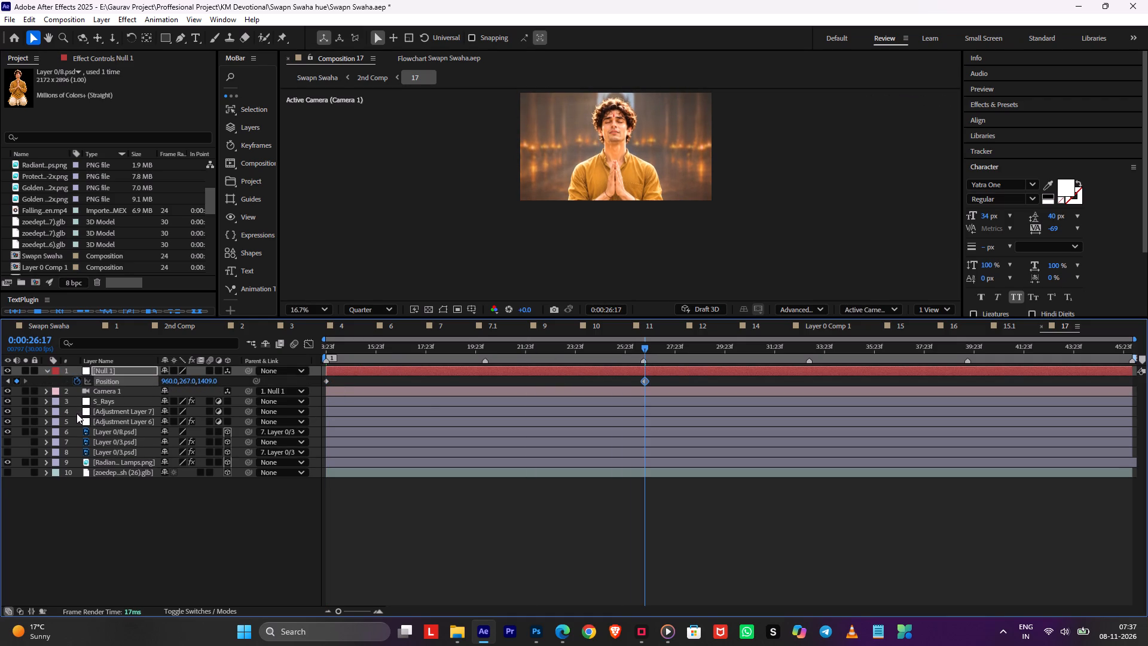
key("F9")
left_click_drag(457, 345, 252, 371)
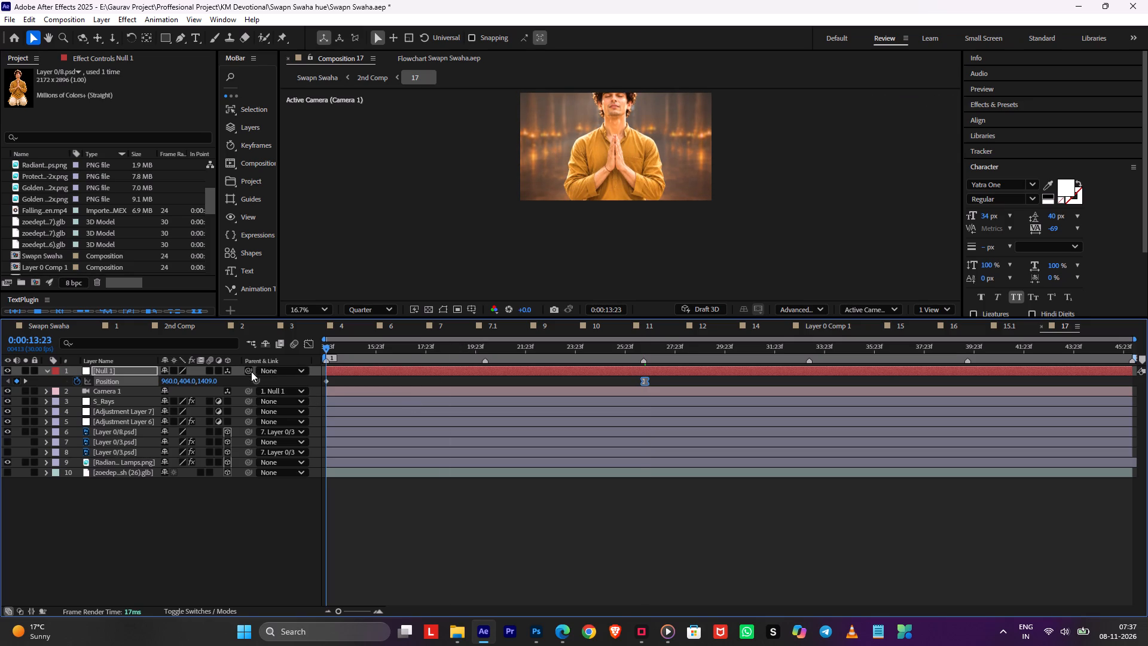
Save the project and preview shot 17 in the Swapn Swaha comp from 0:02:23:15.
key("Tab")
left_click(173, 385)
key("Tab")
left_click(105, 385)
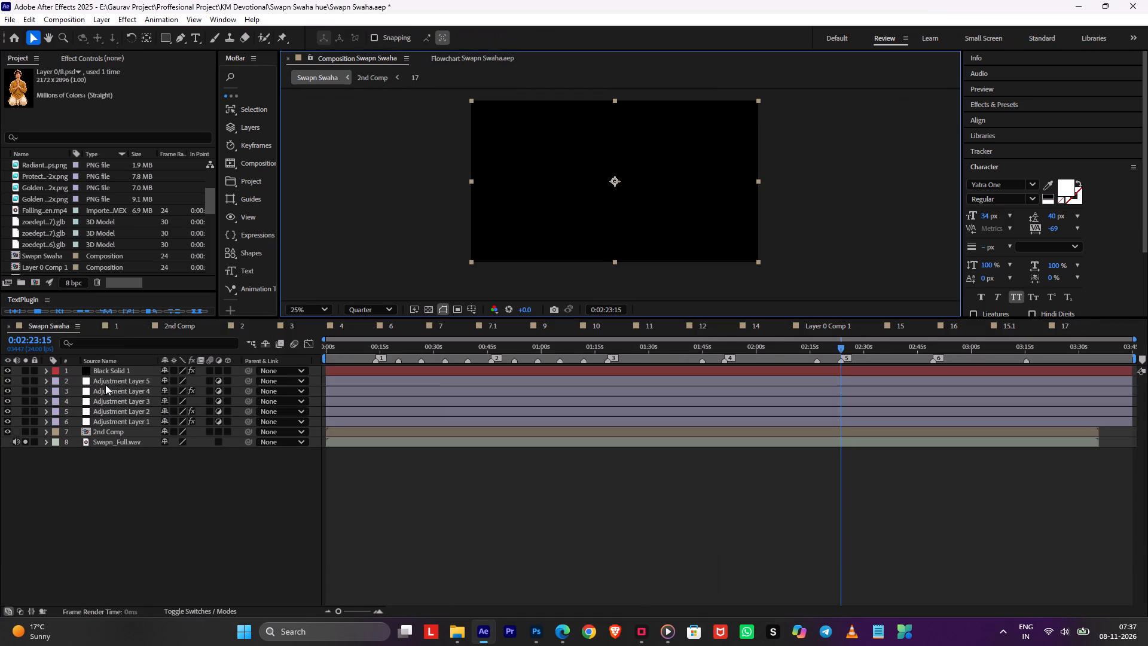
key("space")
key("ctrl+s")
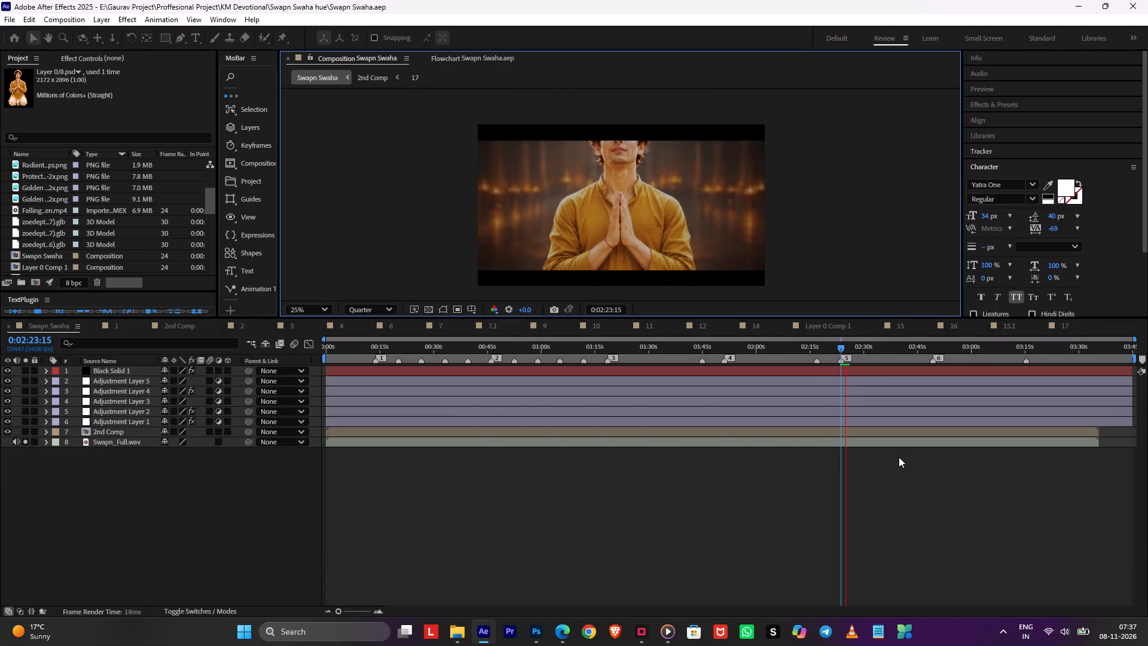
middle_click_drag(915, 516, 674, 511)
scroll(675, 511, "down", 1)
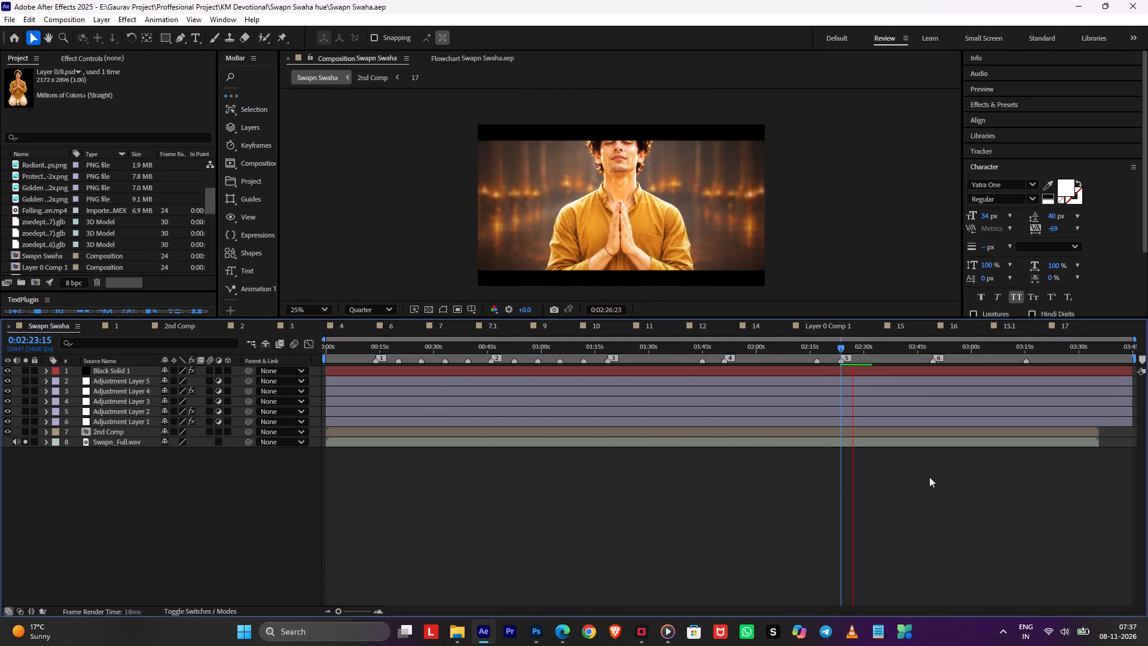
scroll(929, 477, "up", 1, "alt")
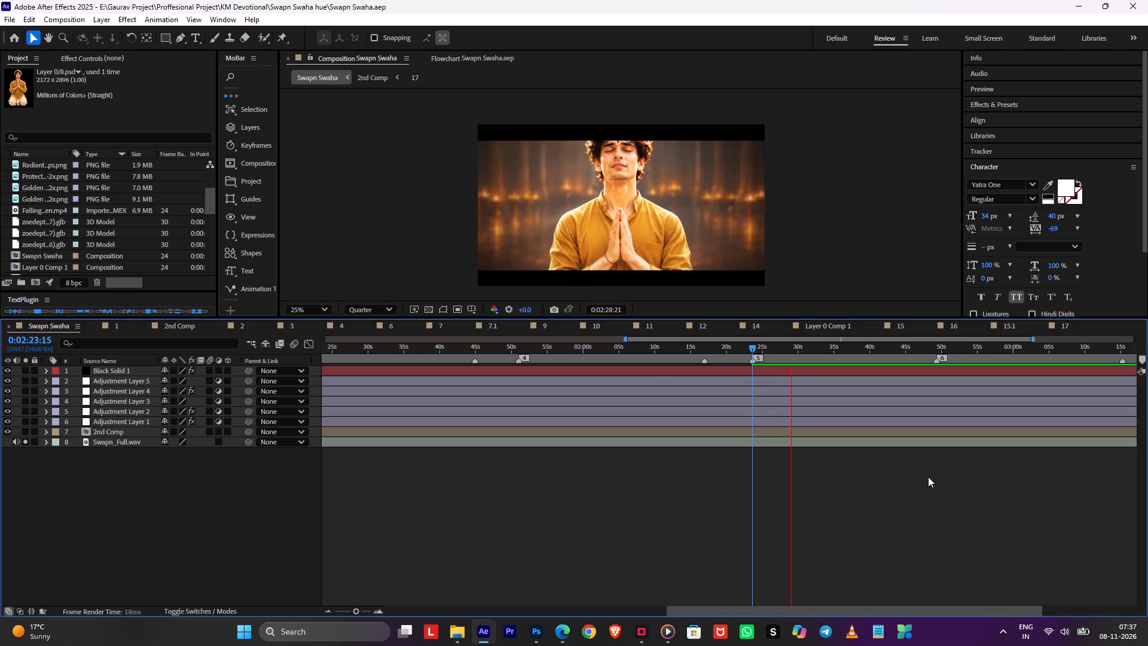
key("space")
Reopen comp 17 through 2nd Comp and reduce Null 1's Y position further at 0:00:26:16.
double_click(817, 433)
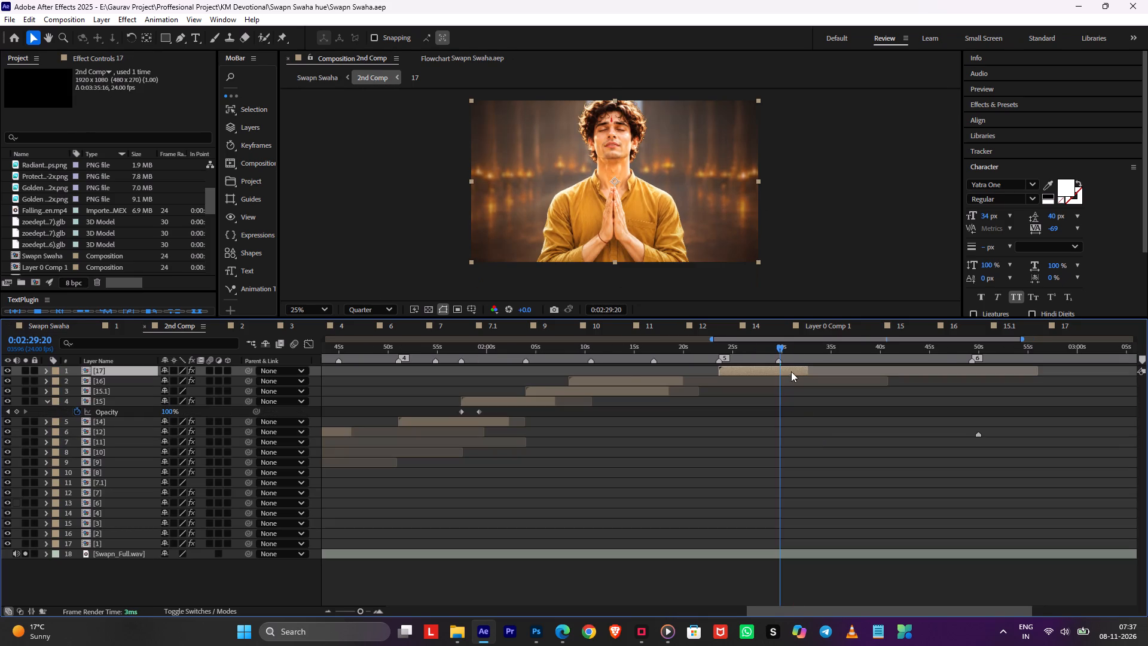
double_click(791, 367)
key("space")
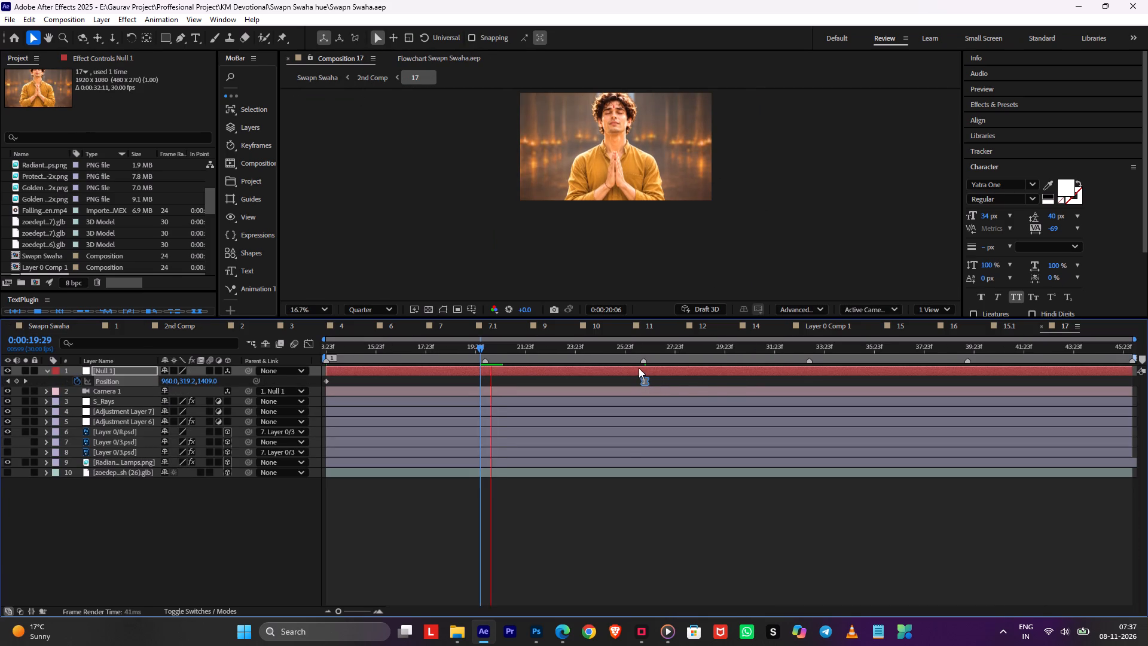
left_click_drag(624, 348, 634, 351)
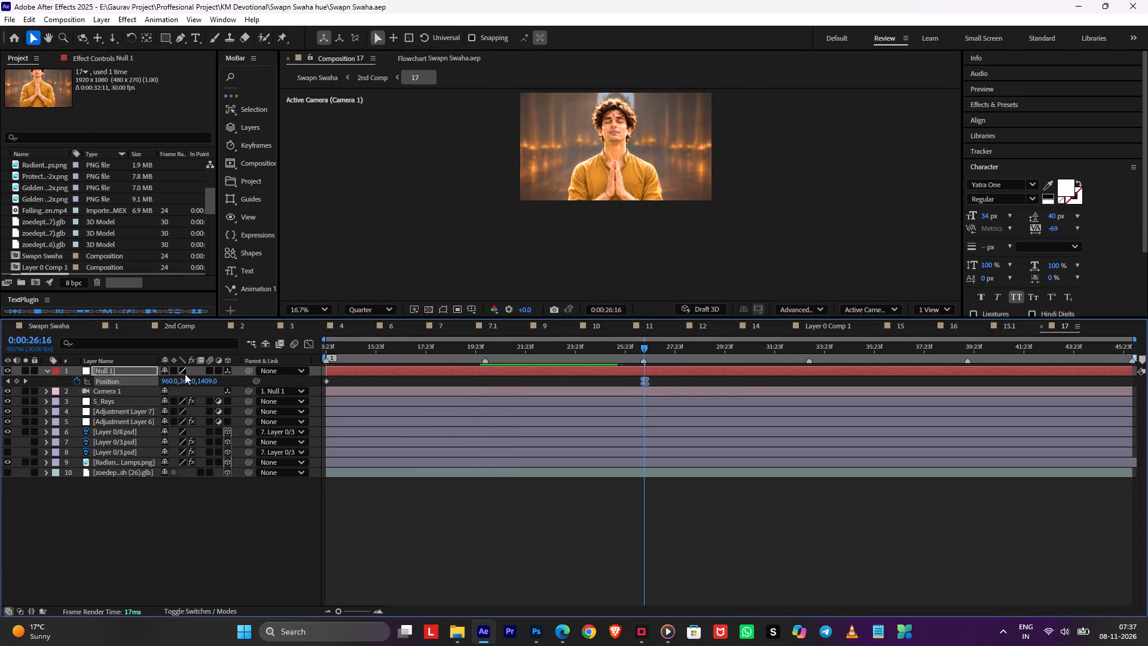
left_click_drag(187, 379, 154, 379)
left_click_drag(361, 362, 208, 380)
Save the project and review the revised camera move in the Swapn Swaha comp, from 0:02:23:15 to about 0:02:31.
key("Tab")
left_click(123, 382)
key("Tab")
left_click(65, 382)
key("space")
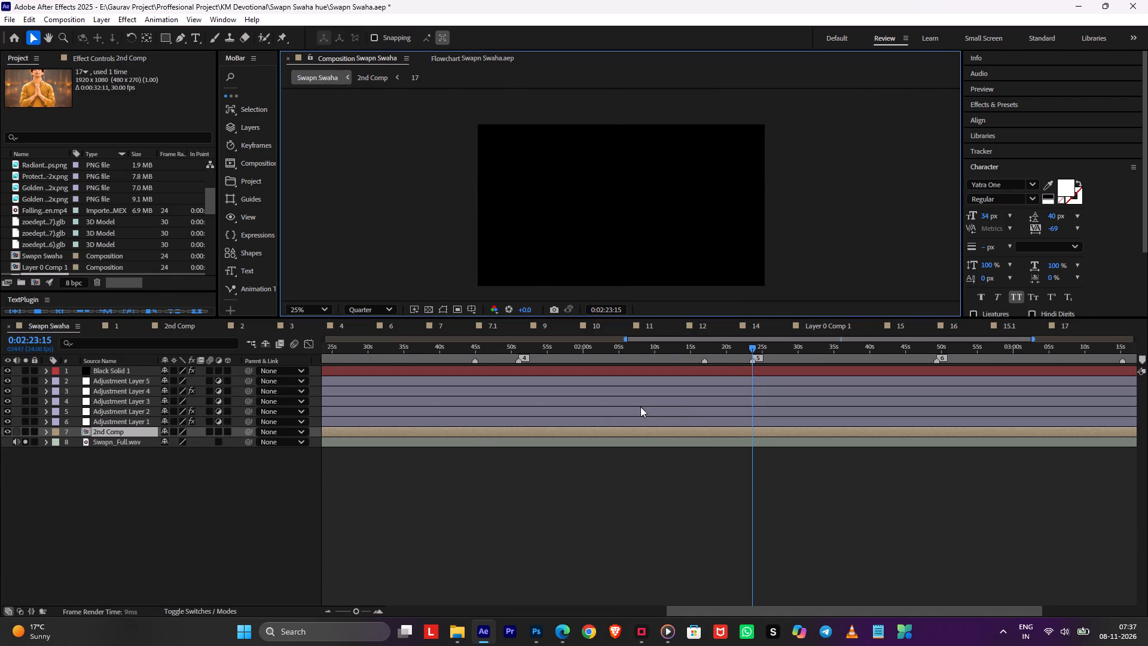
key("ctrl+s")
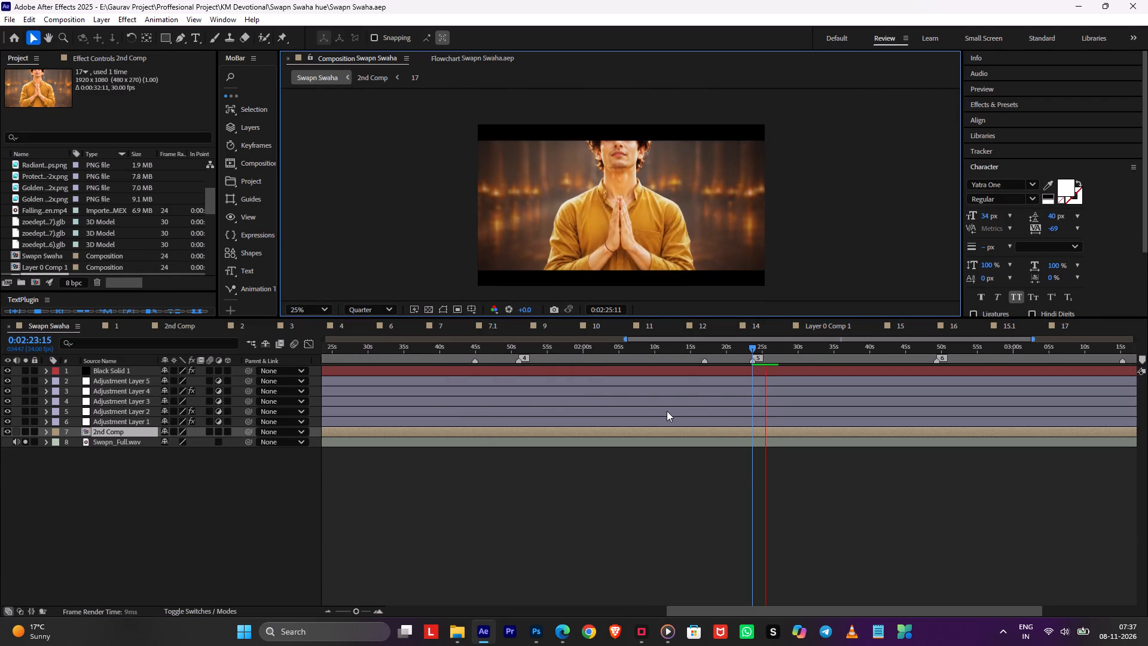
scroll(852, 492, "up", 1, "alt")
middle_click_drag(856, 495, 625, 486)
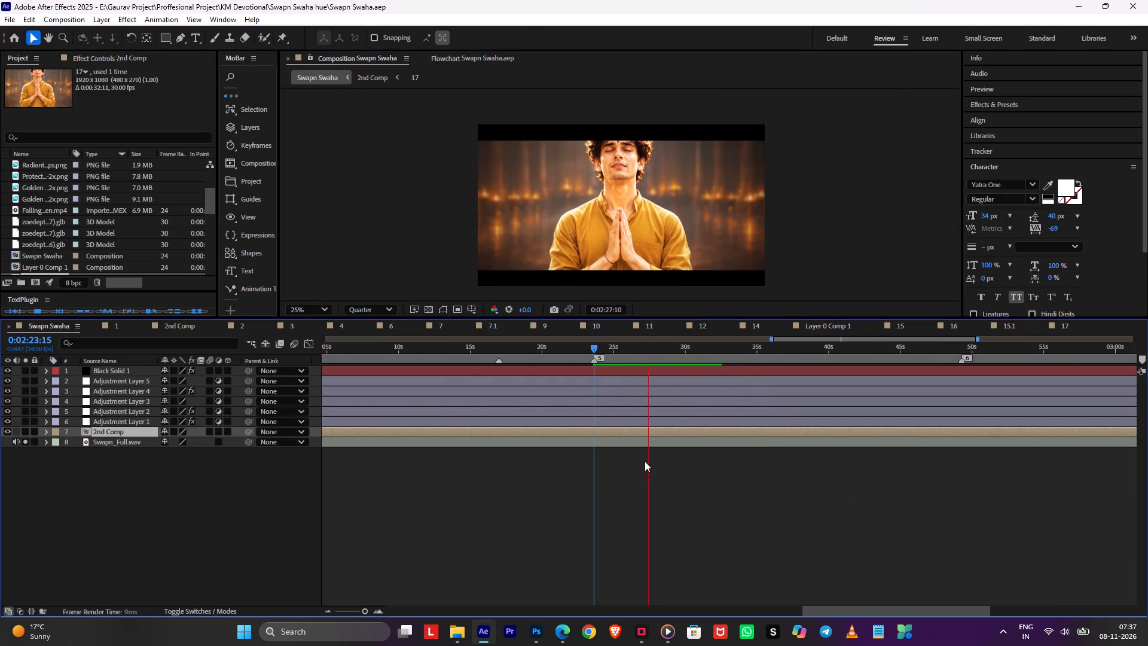
middle_click_drag(748, 487, 506, 488)
scroll(746, 489, "up", 1)
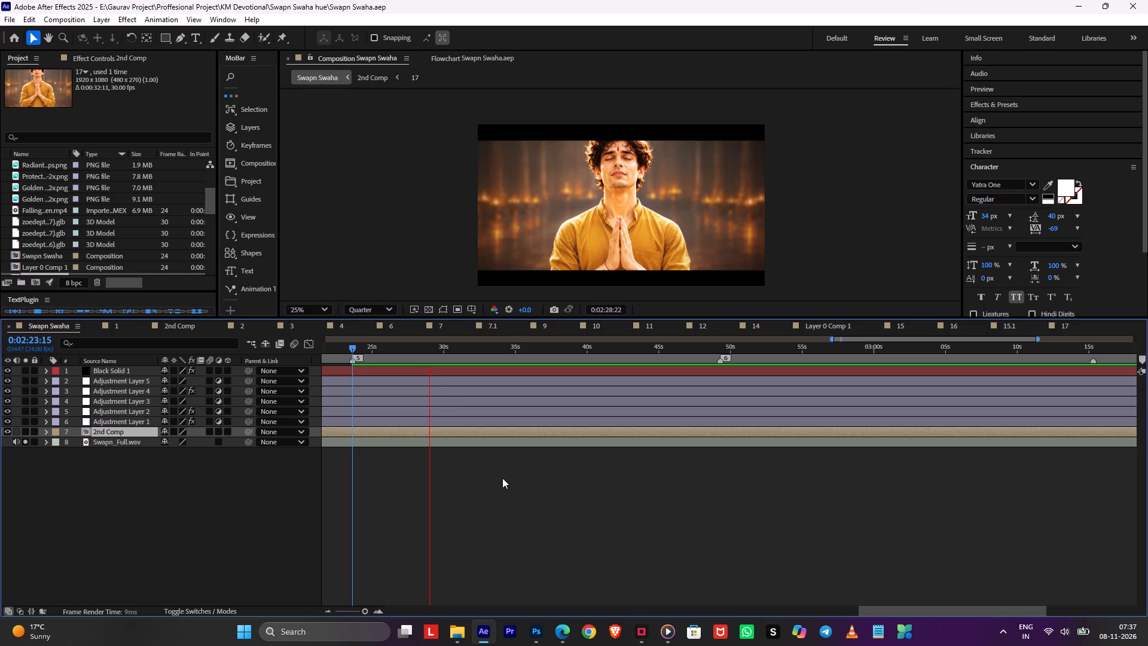
left_click(486, 349)
left_click_drag(478, 346, 461, 349)
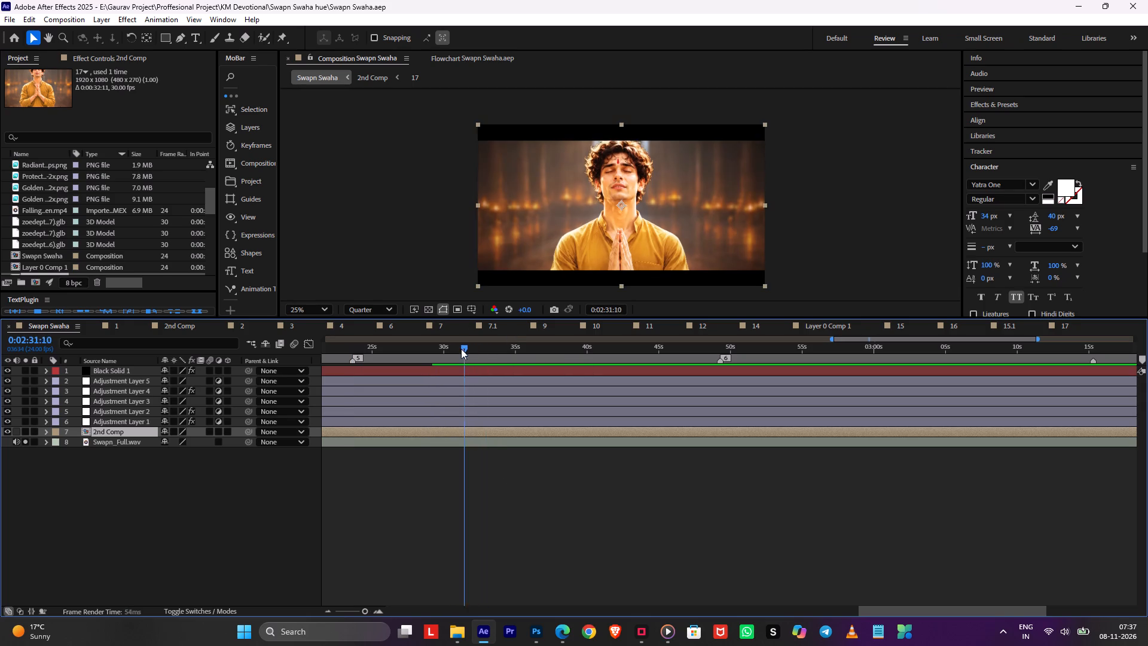
left_click_drag(461, 349, 457, 350)
double_click(478, 431)
left_click(795, 353)
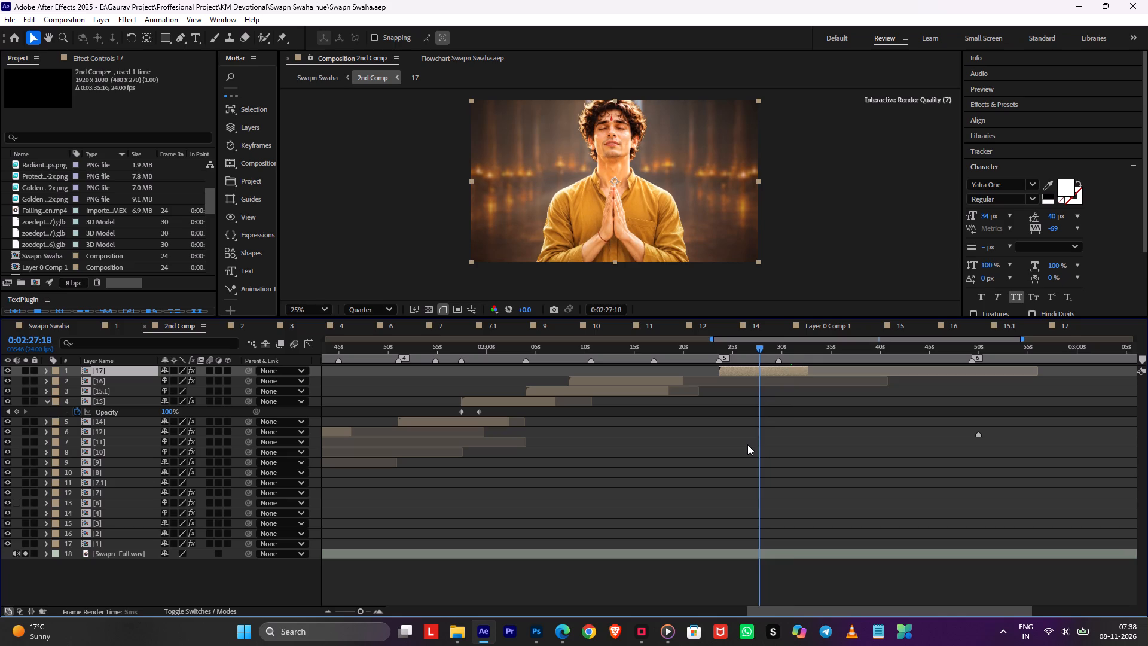
double_click(775, 444)
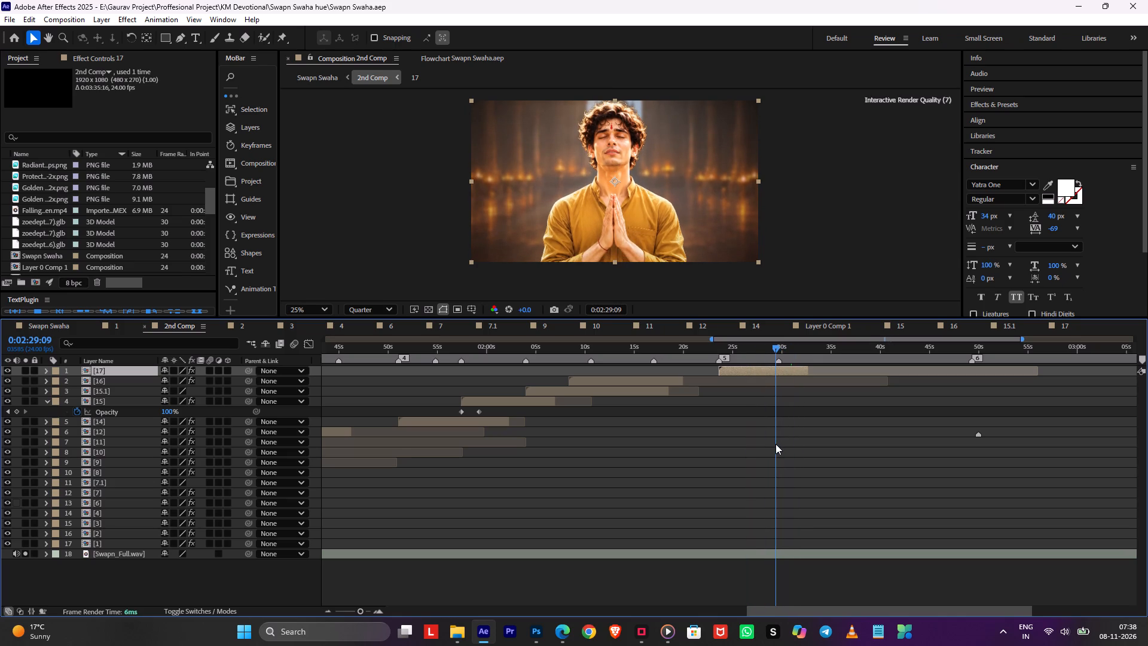
left_click(779, 343)
key("space")
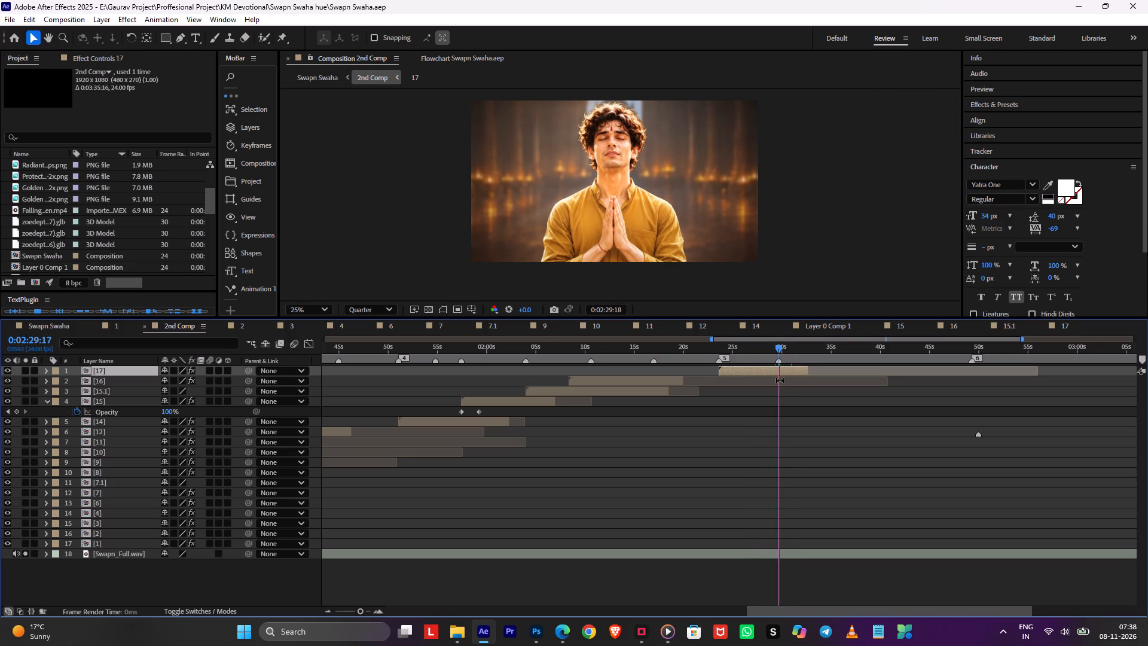
scroll(780, 380, "up", 2, "alt")
scroll(858, 422, "down", 1, "alt")
middle_click(861, 423)
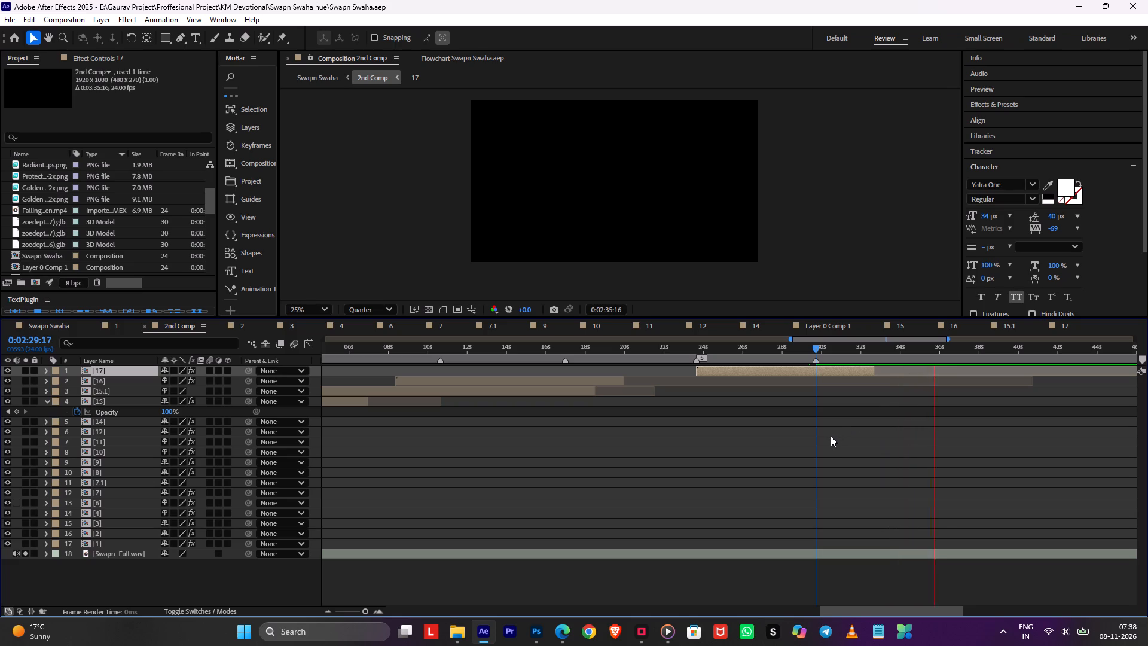
key("space")
scroll(929, 412, "down", 1, "alt")
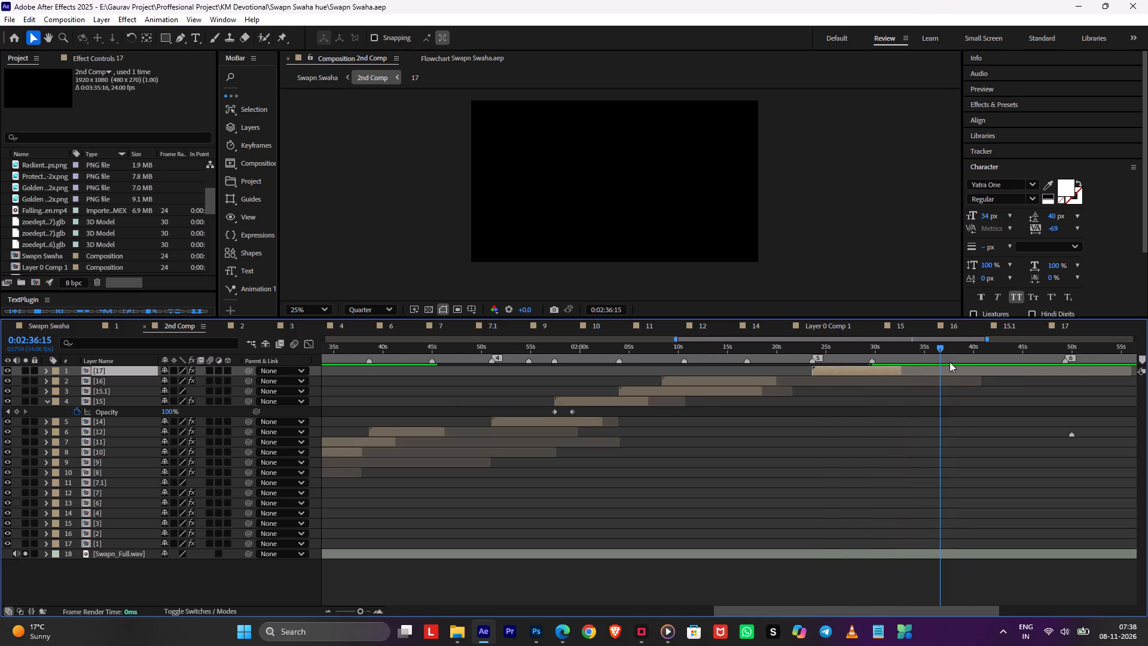
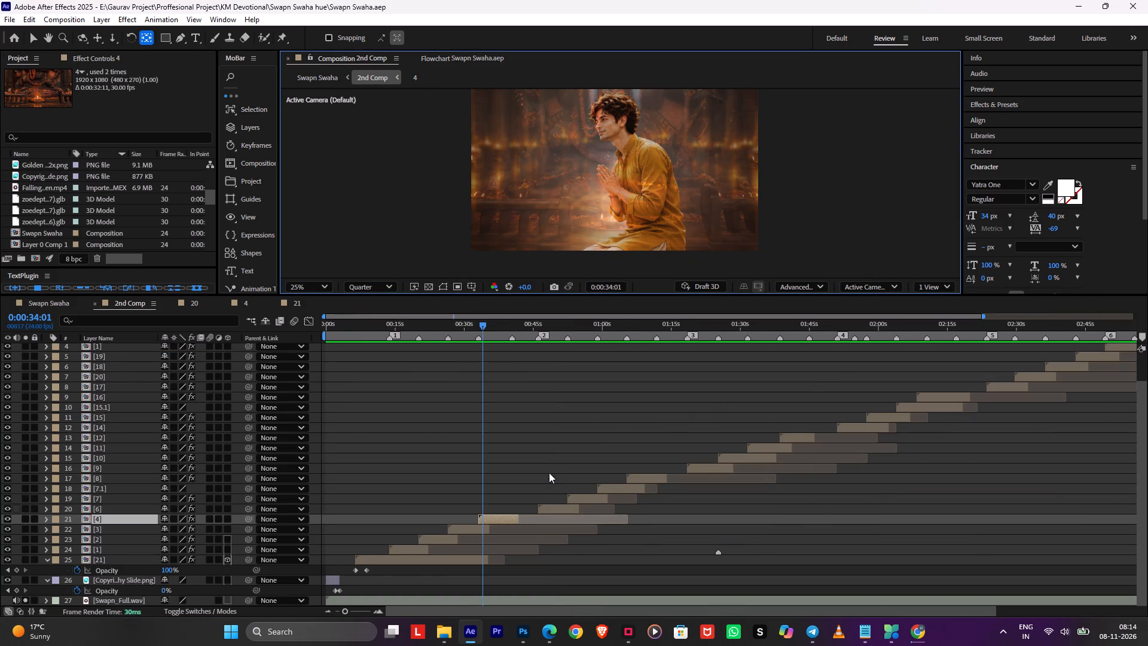
scroll(512, 498, "down", 2)
key("space")
scroll(490, 505, "up", 1, "alt")
key("space")
double_click(490, 517)
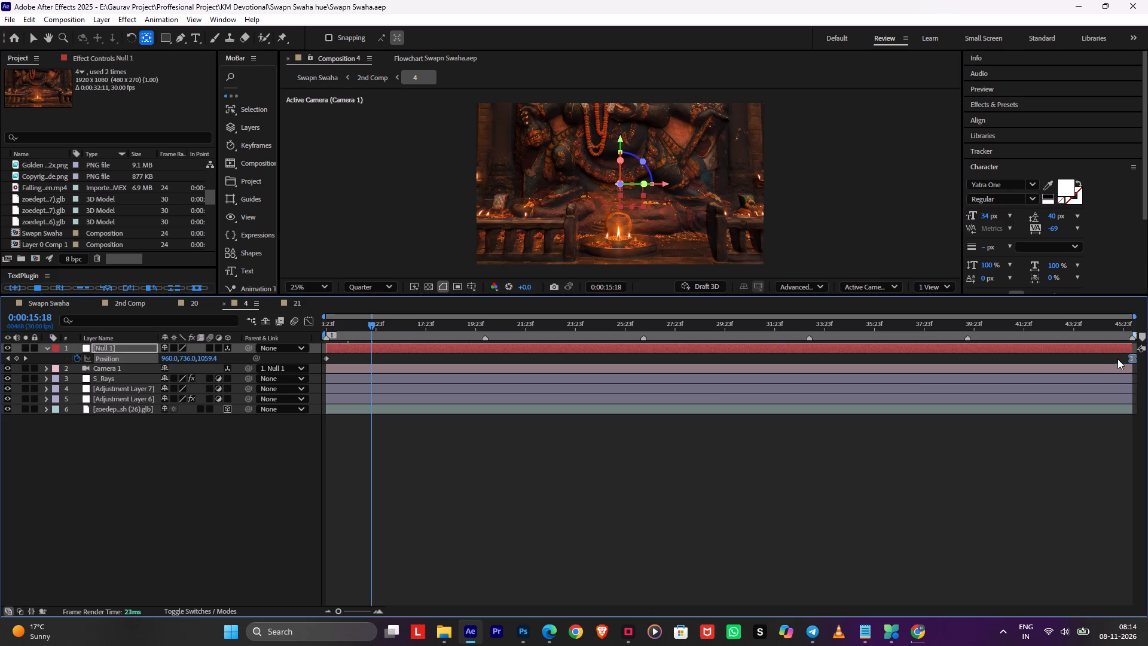
key("Tab")
left_click(793, 392)
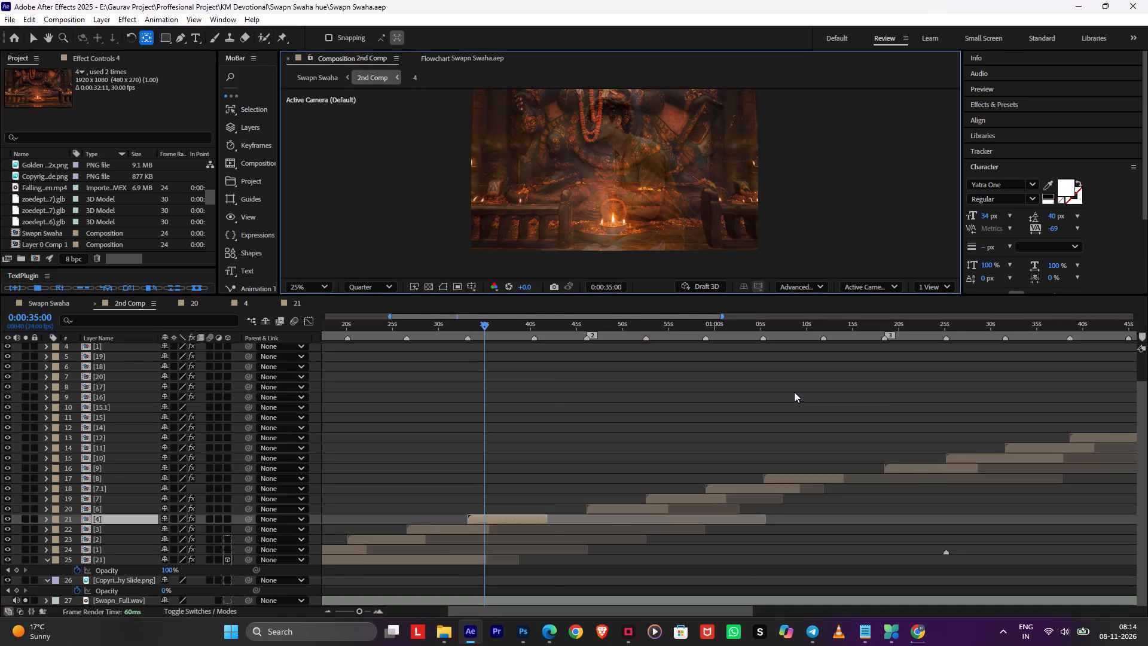
scroll(952, 408, "down", 6, "alt")
scroll(1070, 358, "up", 9)
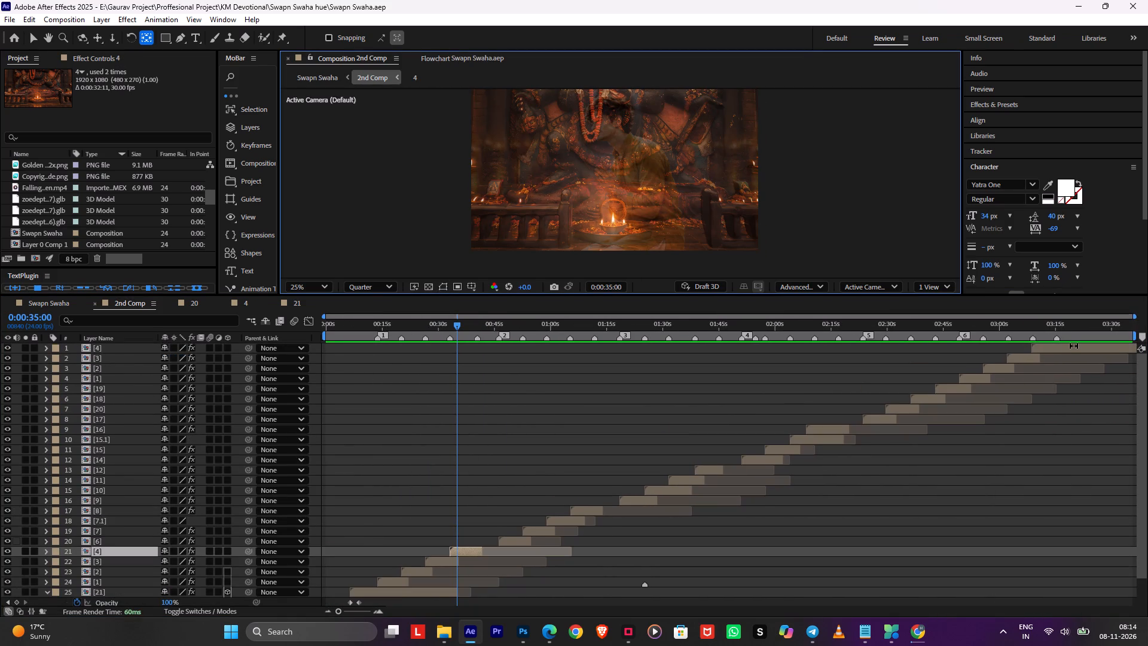
Duplicate the source composition of 2nd Comp's topmost layer [4] and replace that layer's source with the copy.
left_click(1074, 346)
right_click(1068, 348)
right_click(1068, 348)
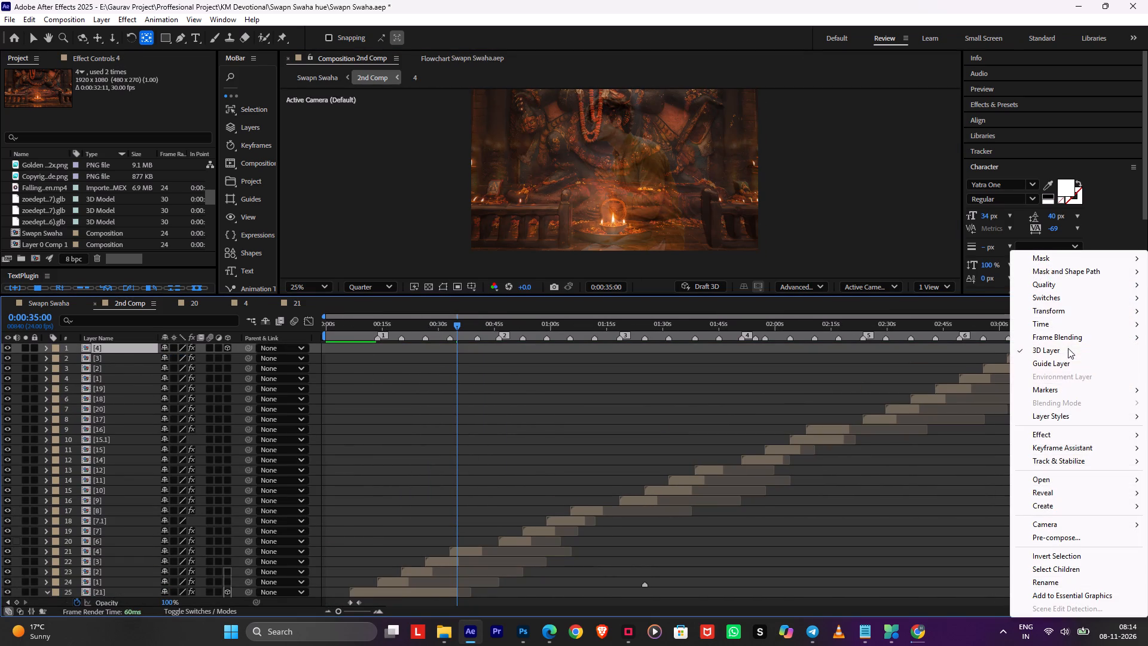
left_click(947, 508)
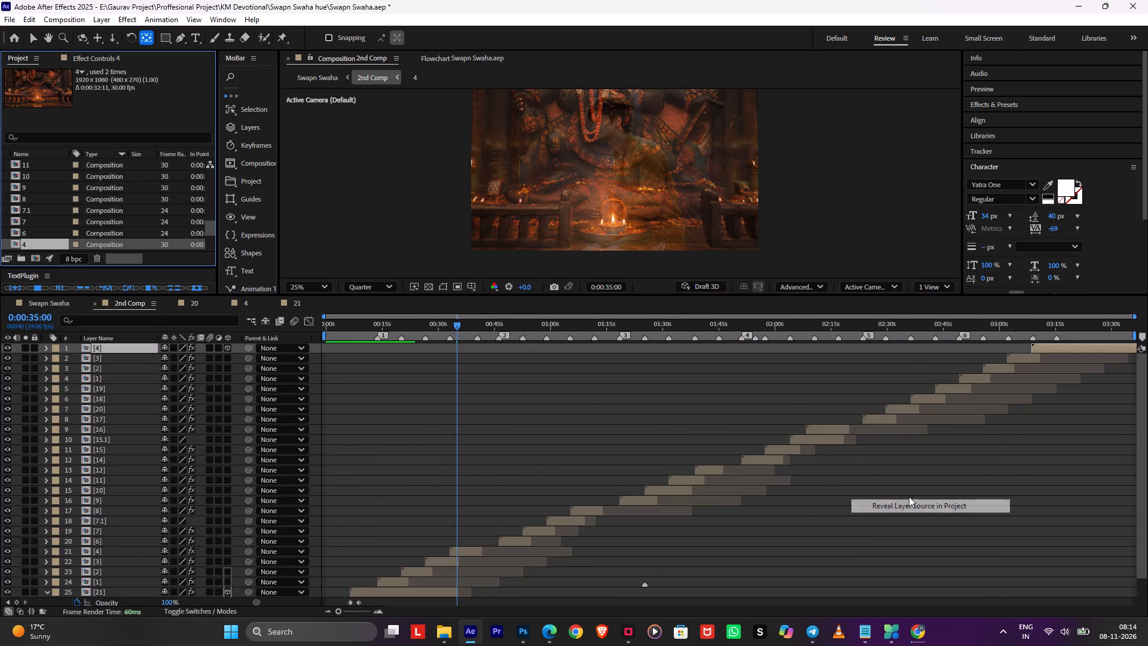
key("ctrl+d")
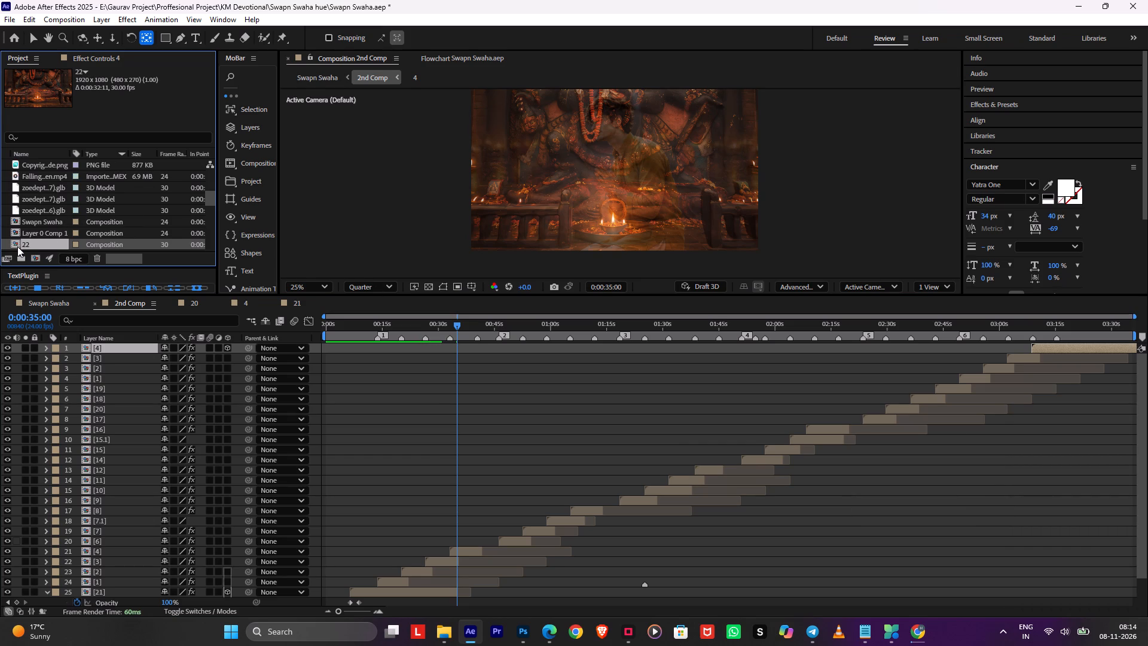
left_click_drag(24, 239, 126, 348)
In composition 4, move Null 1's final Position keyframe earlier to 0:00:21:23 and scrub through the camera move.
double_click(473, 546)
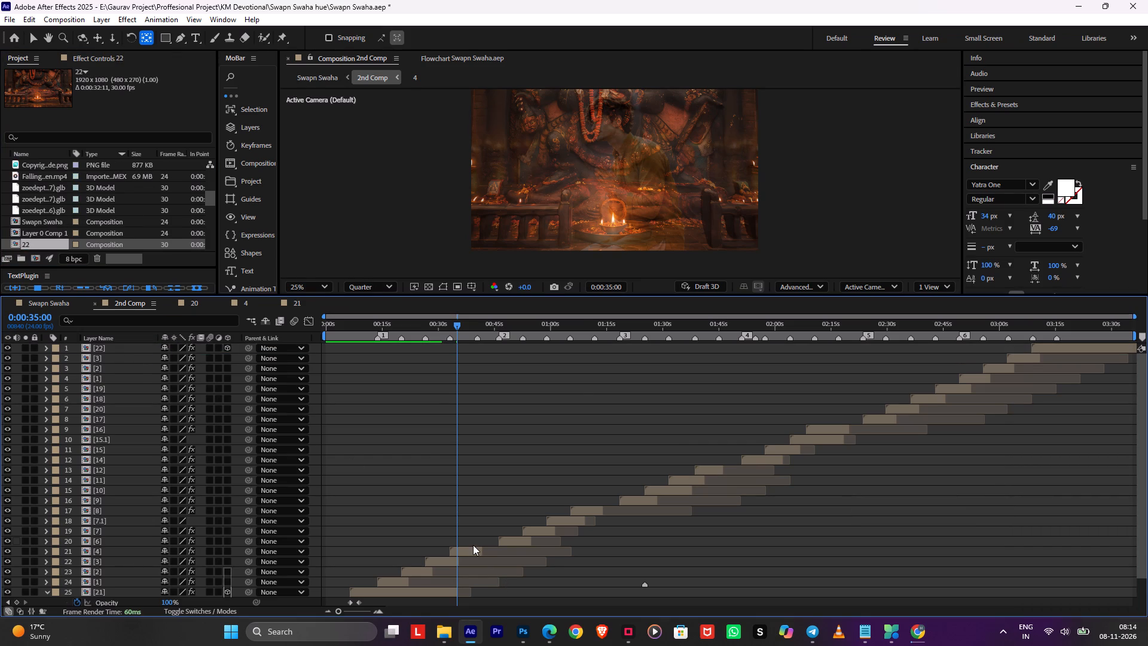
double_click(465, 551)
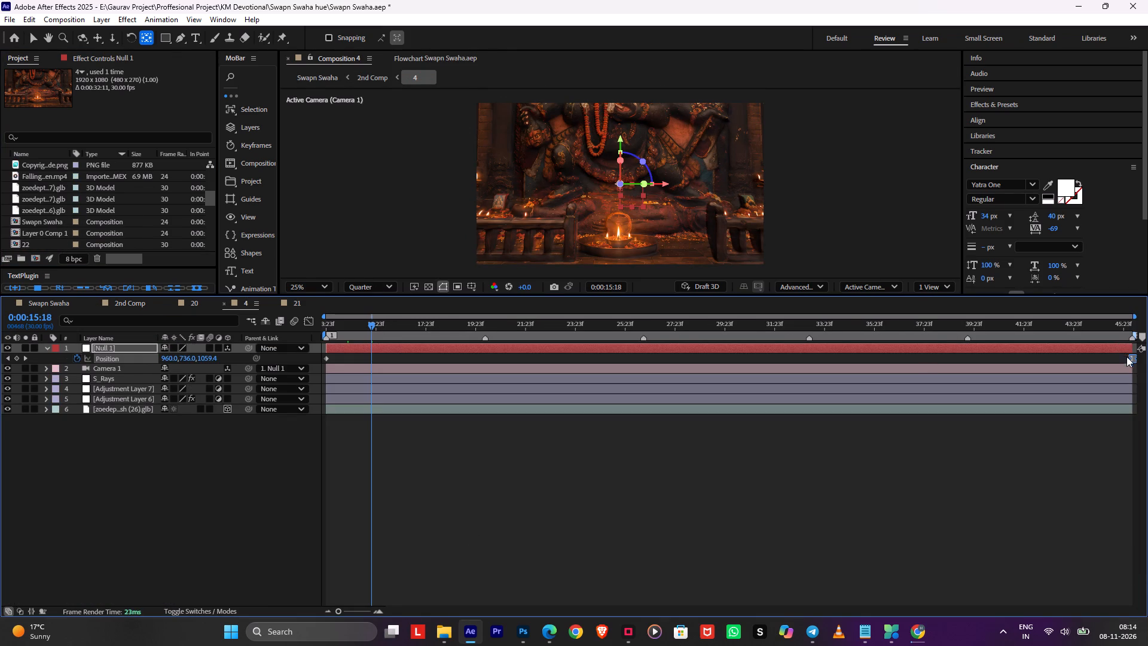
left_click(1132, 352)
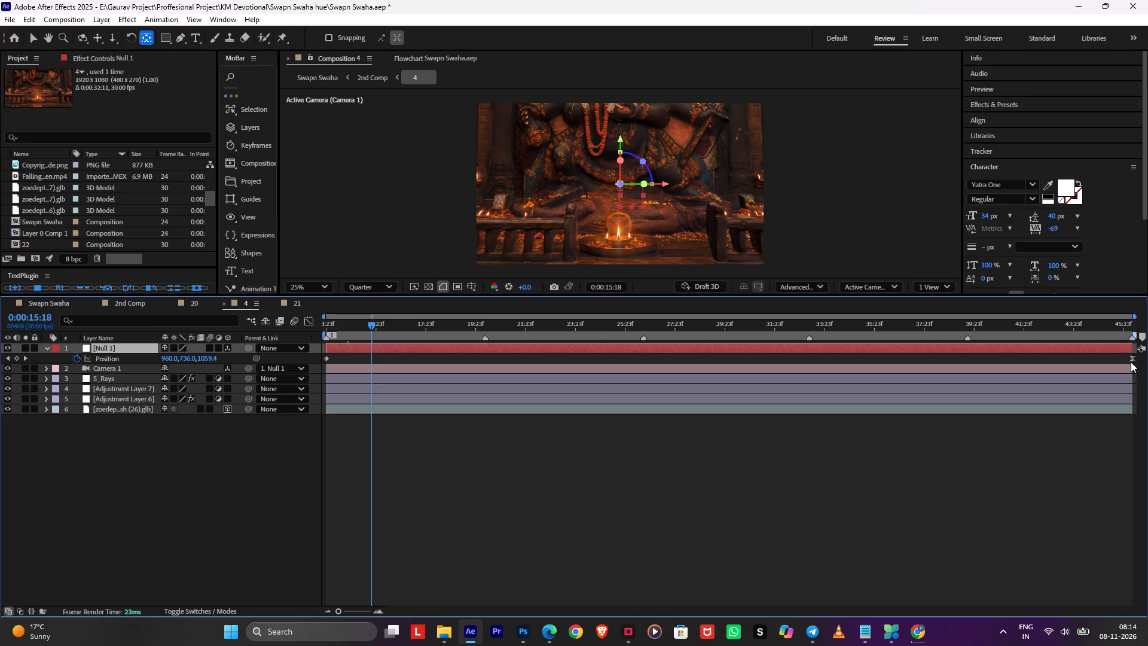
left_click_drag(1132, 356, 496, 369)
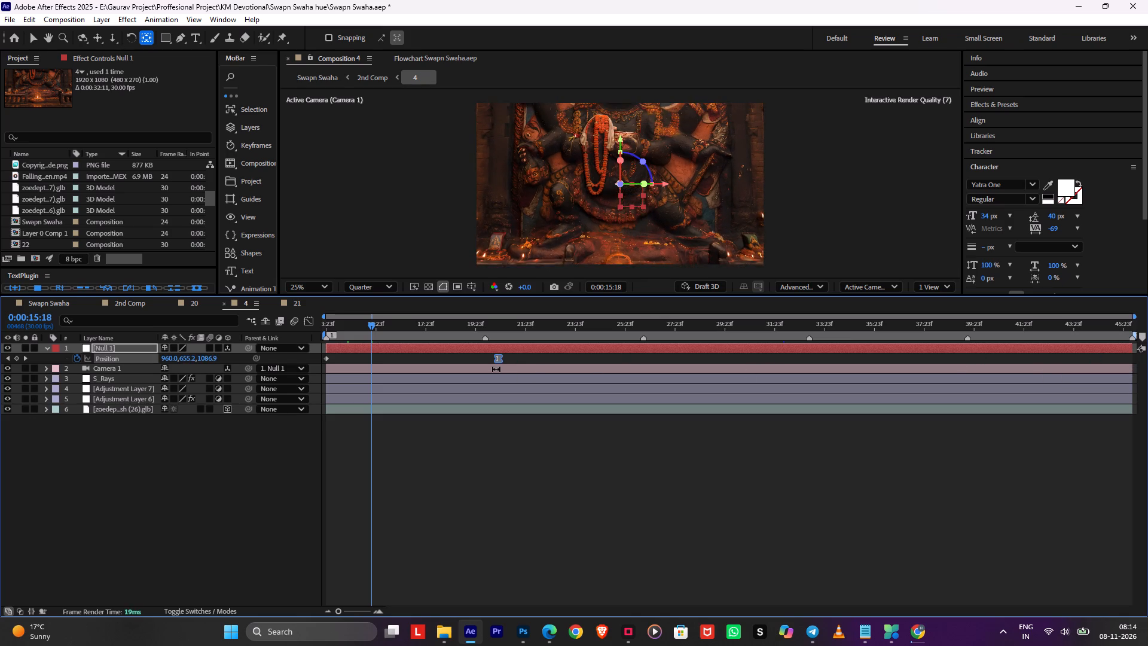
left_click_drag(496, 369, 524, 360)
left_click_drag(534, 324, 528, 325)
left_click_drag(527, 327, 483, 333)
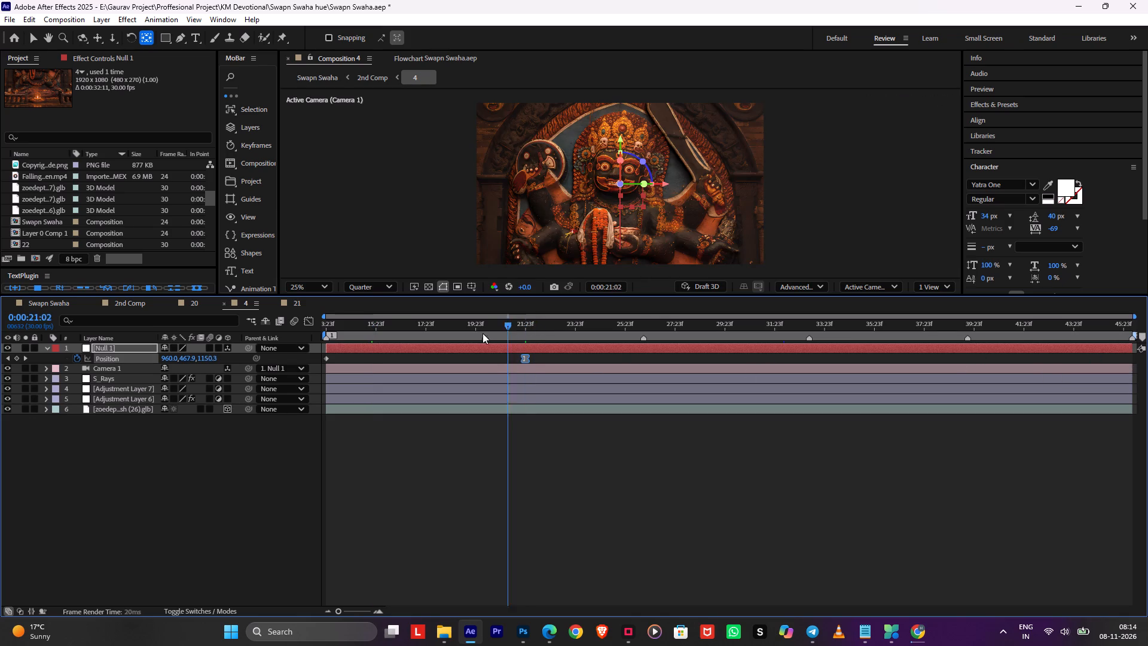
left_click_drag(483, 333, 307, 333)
Return to 2nd Comp, save the project and replay from 0:00:33:04 to check the camera move's speed.
key("Tab")
left_click(222, 333)
key("space")
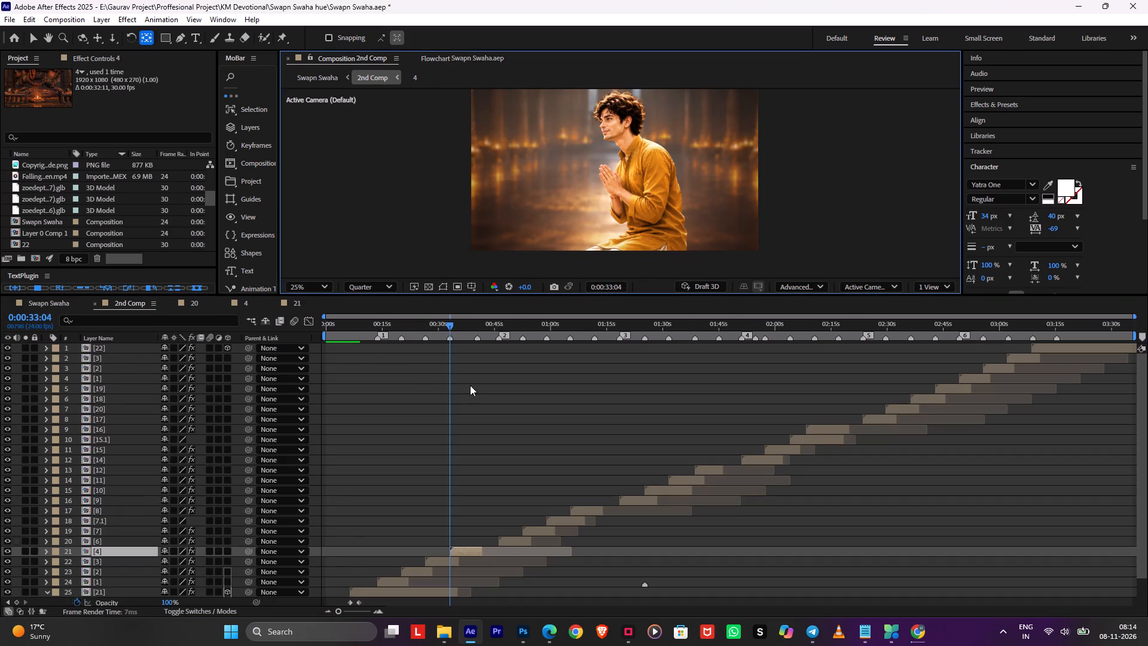
key("ctrl+s")
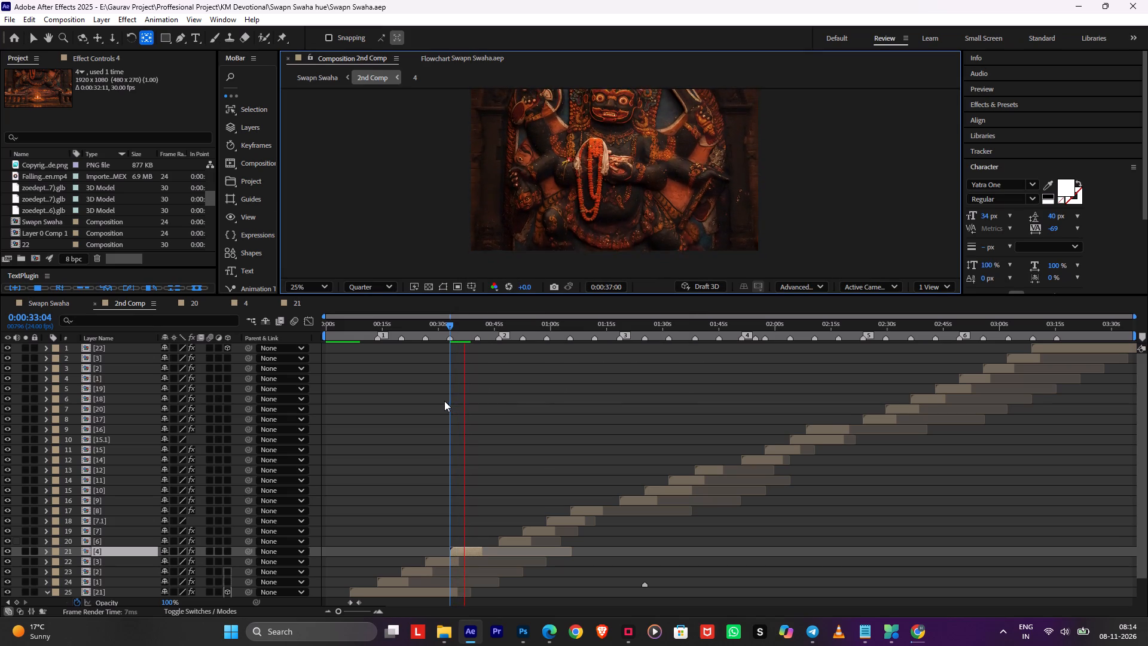
scroll(444, 401, "up", 2, "alt")
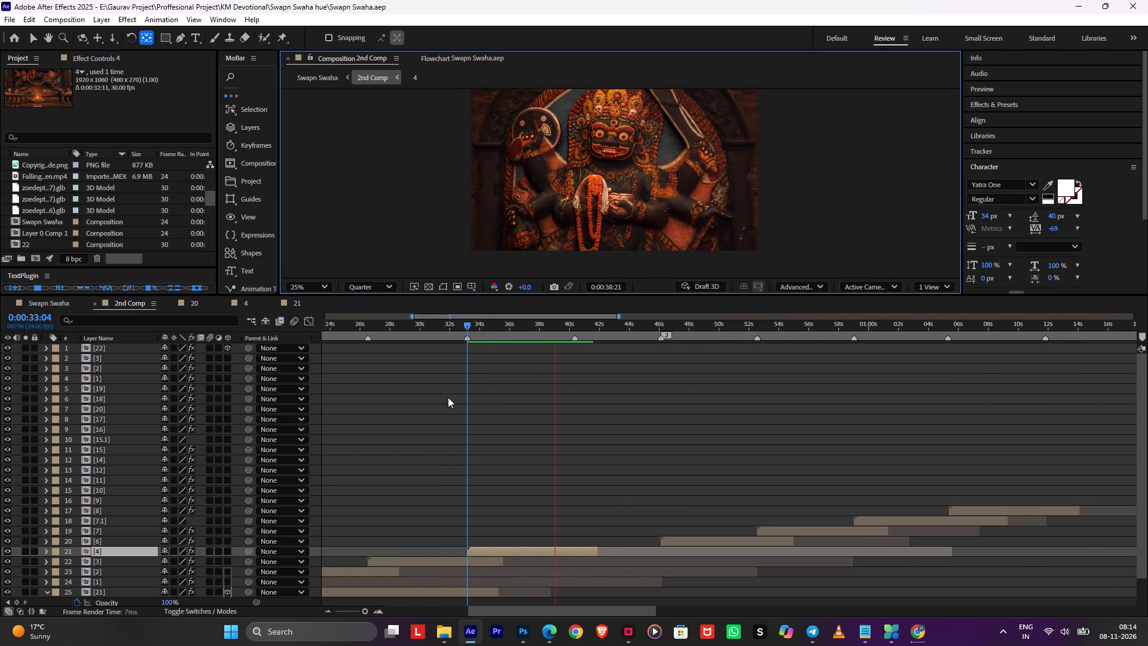
key("space")
In composition 4, move Null 1's final Position keyframe to about 0:00:26:00, return to 2nd Comp and save the project.
double_click(594, 551)
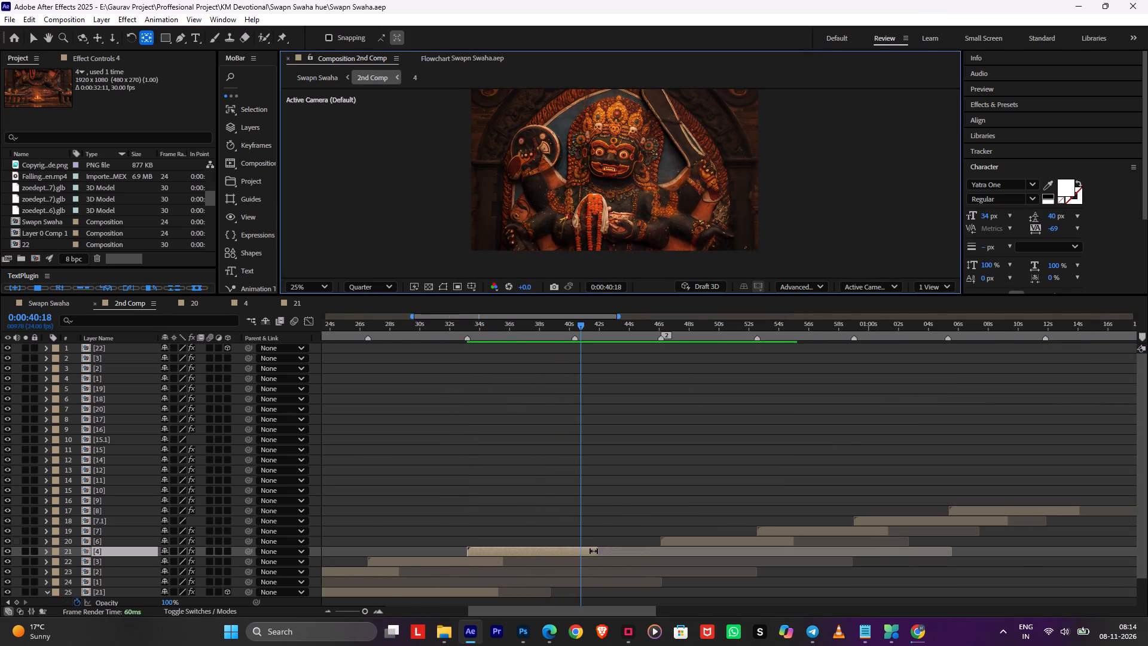
left_click_drag(526, 360, 625, 366)
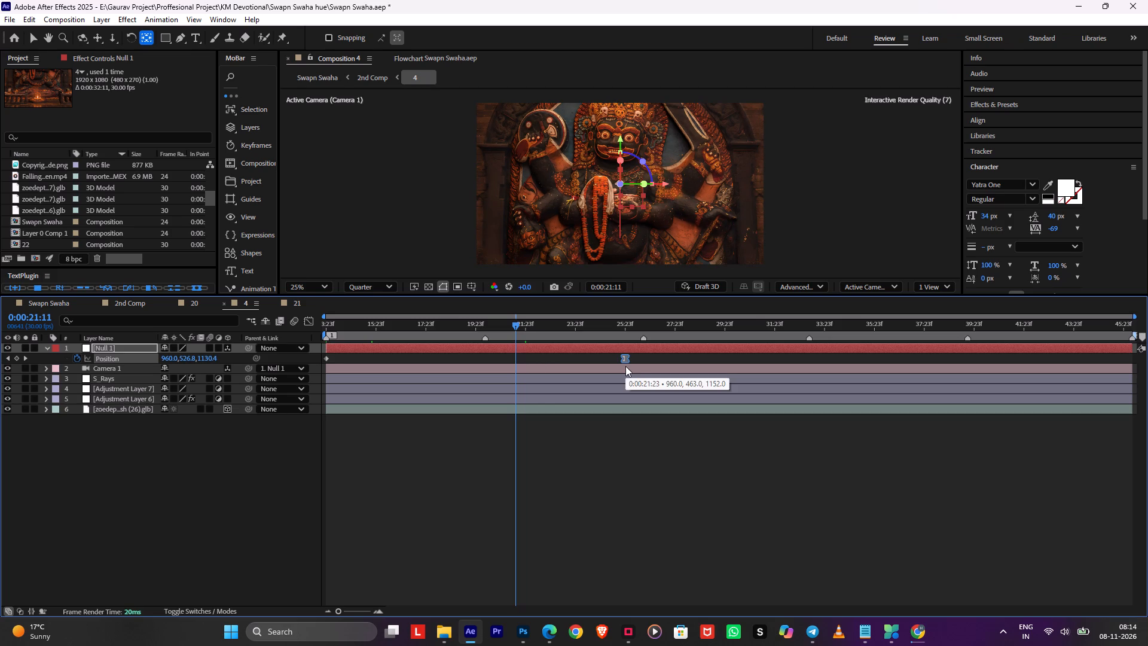
left_click_drag(625, 366, 627, 366)
key("Tab")
left_click(565, 365)
key("ctrl+s")
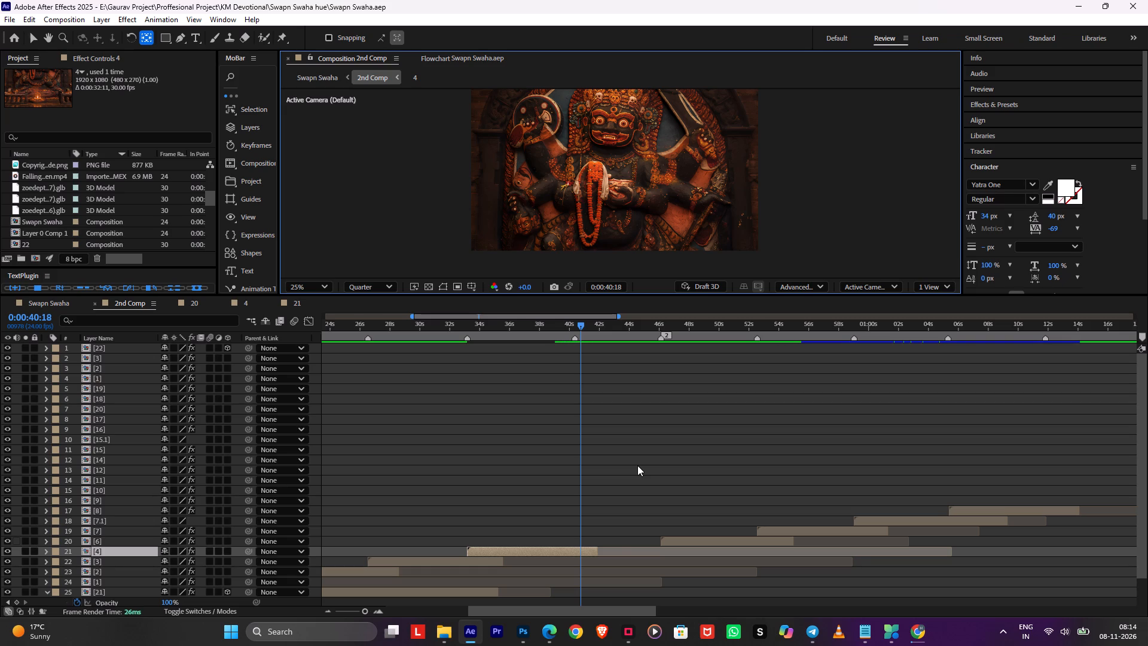
Close After Effects, ending the editing session on the saved Swapn Swaha project.
key("alt+F4")
key("alt+F4")
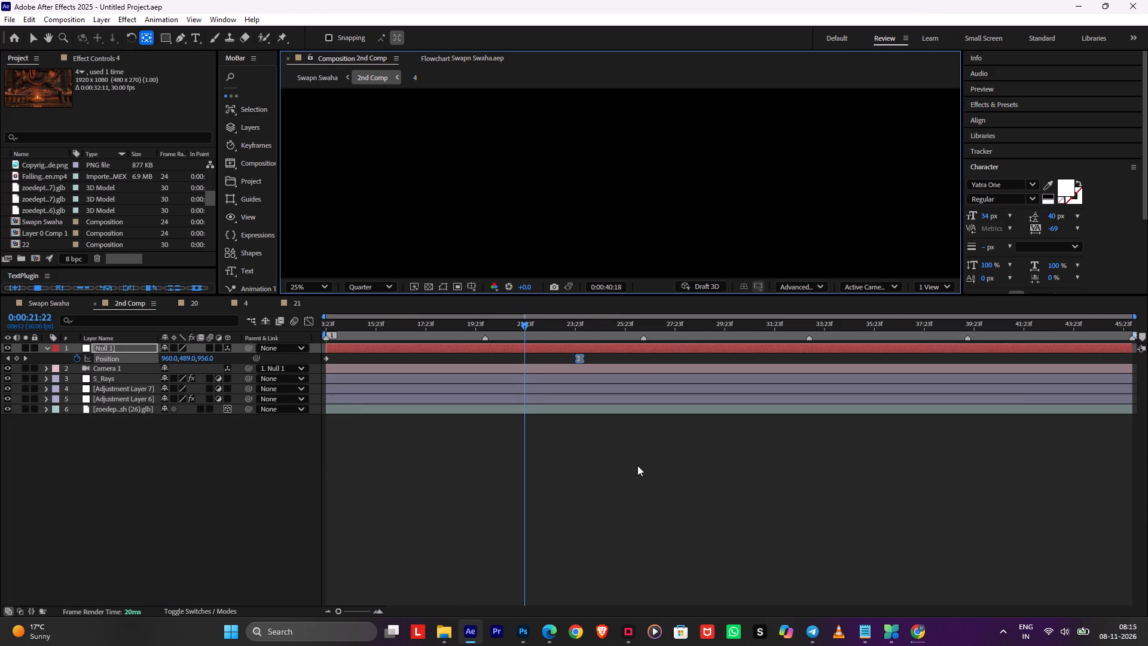
Switch to Gigapixel Pro, which holds the Kaal Bhairava and Yama's Devotion image, and try to close it.
key("alt+Tab")
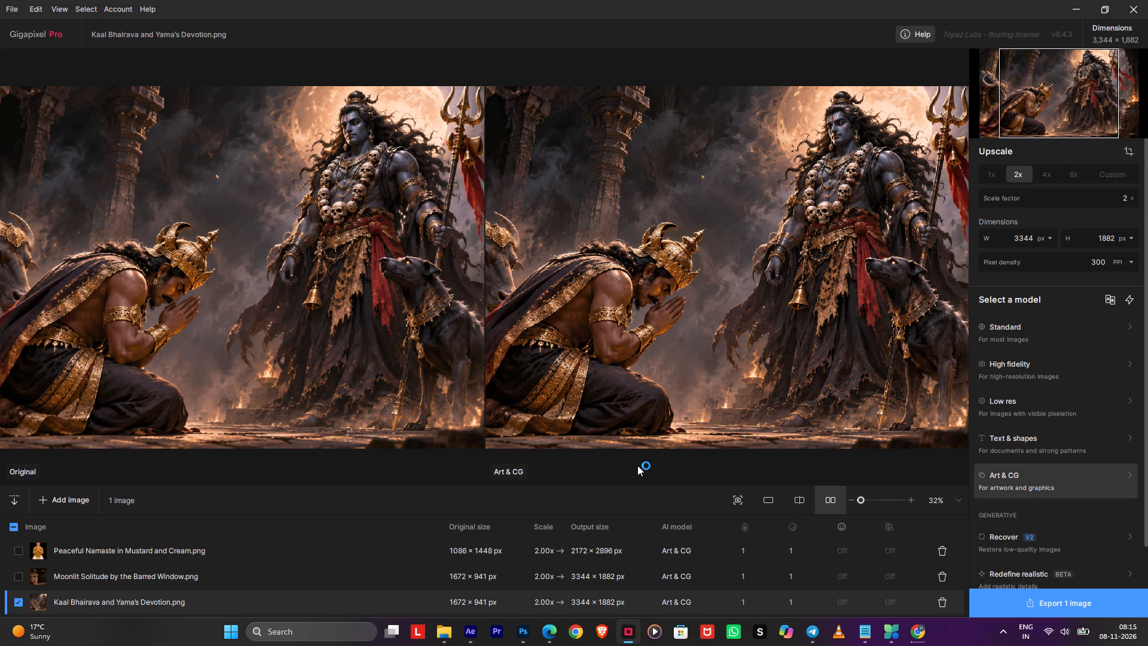
key("alt+F4")
key("alt+Tab")
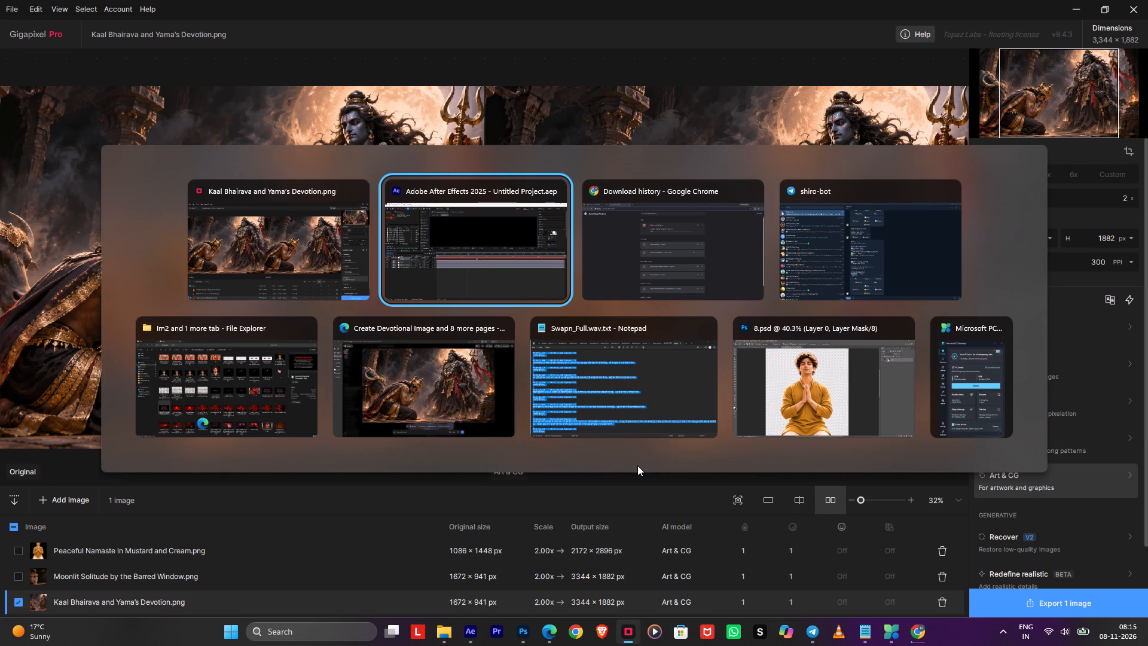
key("alt+Tab")
key("alt+Tab")
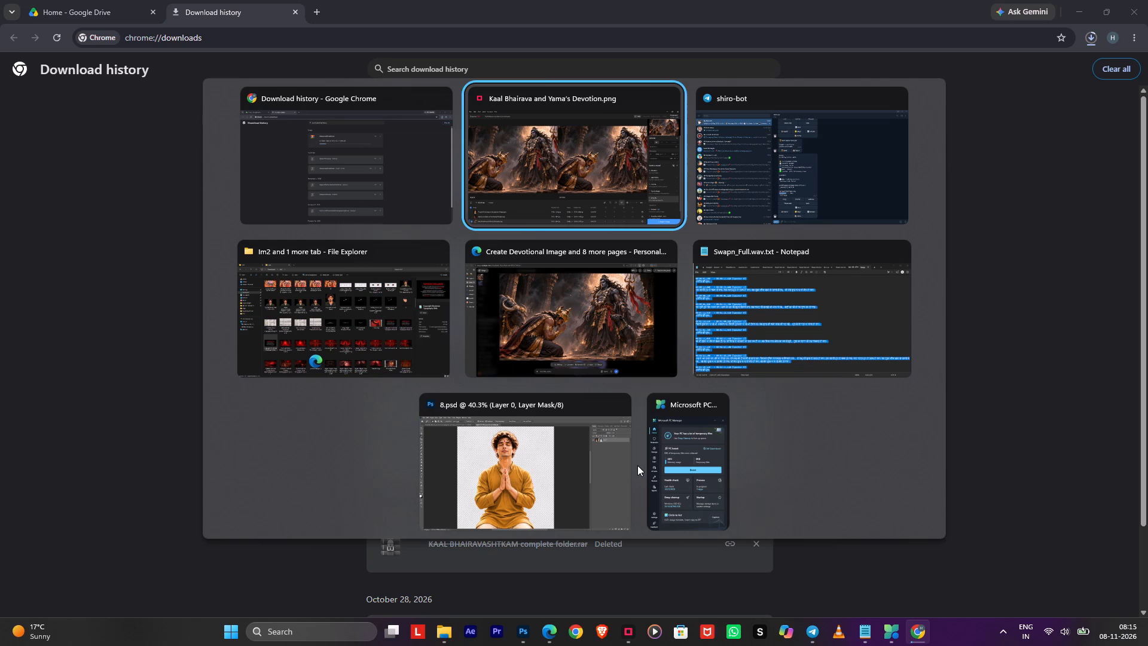